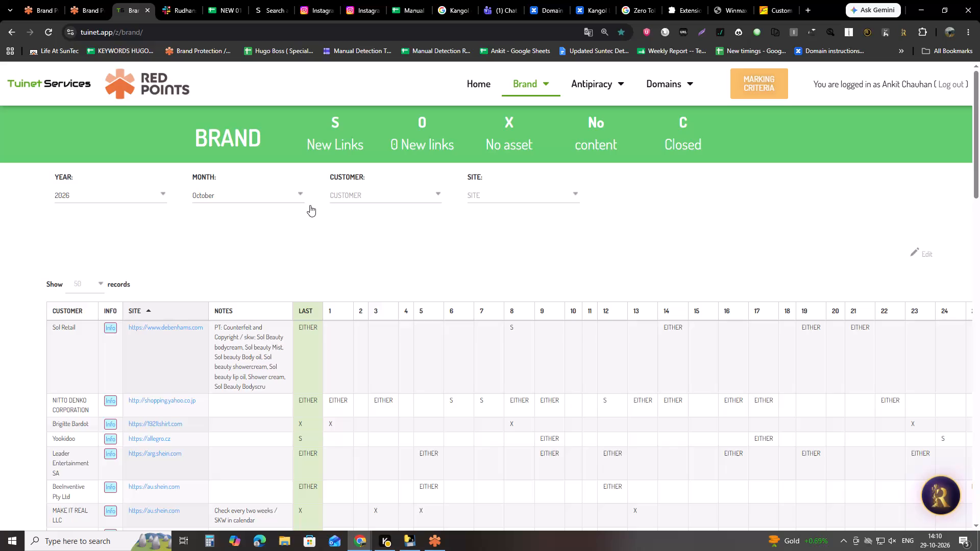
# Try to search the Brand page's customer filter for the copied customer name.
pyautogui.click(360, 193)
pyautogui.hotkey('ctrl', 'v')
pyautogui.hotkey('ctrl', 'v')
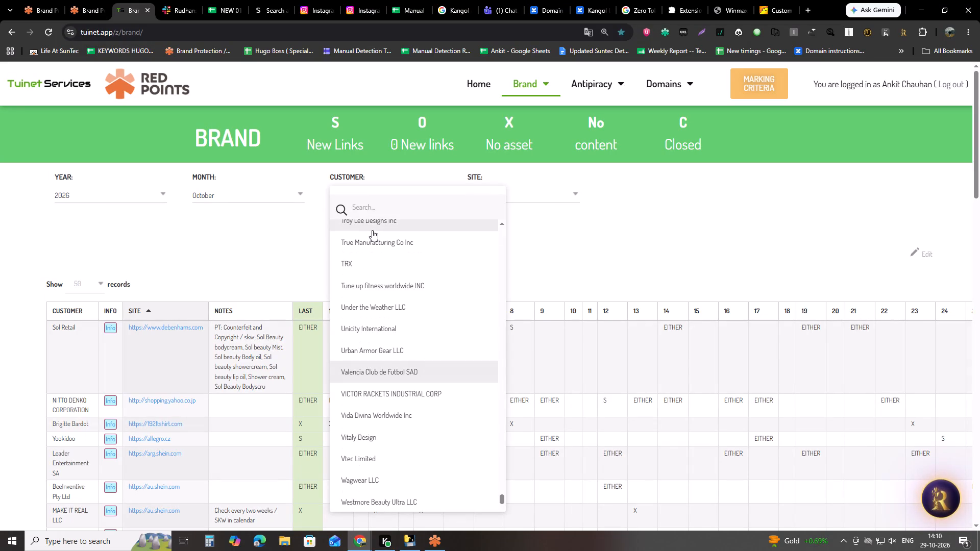
# Switch to the NEW 01 - Calendar - Suntec - Brand spreadsheet and copy the customer name Arlen Ness Enterprises INC.
pyautogui.click(222, 0)
pyautogui.hotkey('ctrl', 'c')
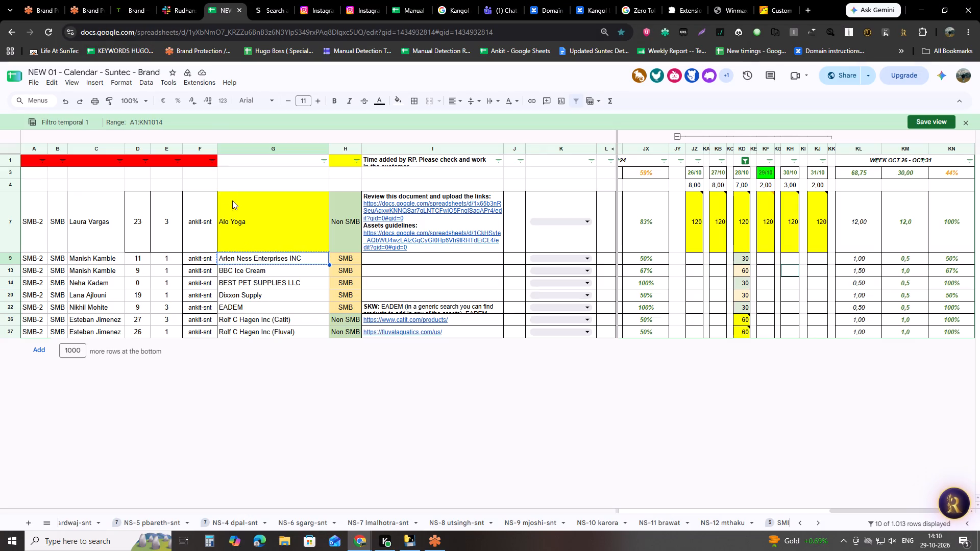
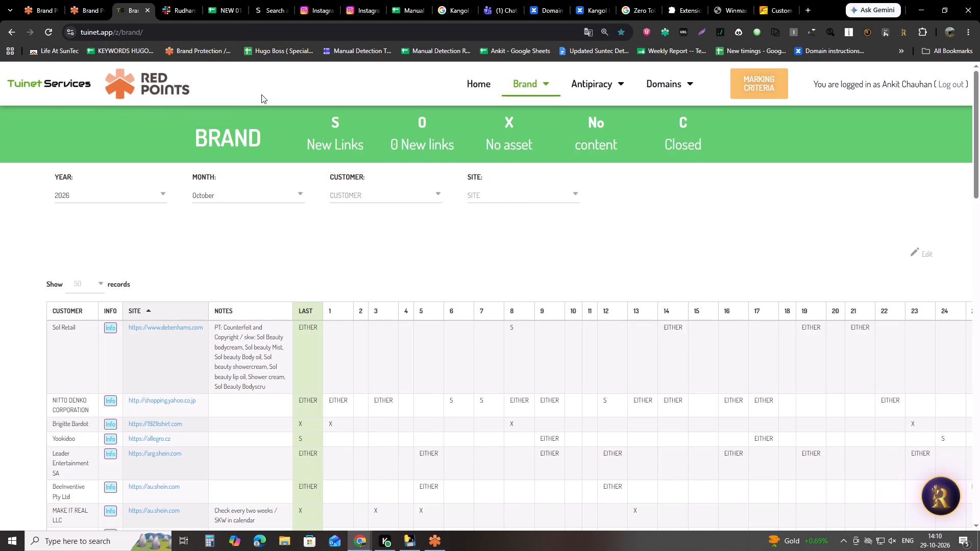
# Filter the Brand tracker by customer Arlen Ness Enterprises INC and mark day 29 of its taobao.com row as EITHER (O).
pyautogui.click(348, 199)
pyautogui.hotkey('ctrl', 'v')
pyautogui.click(365, 230)
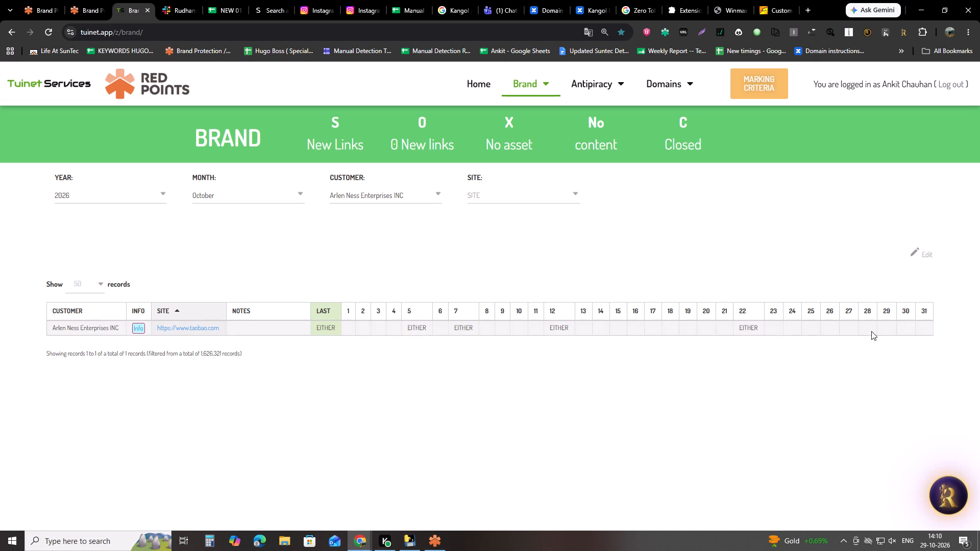
pyautogui.doubleClick(886, 327)
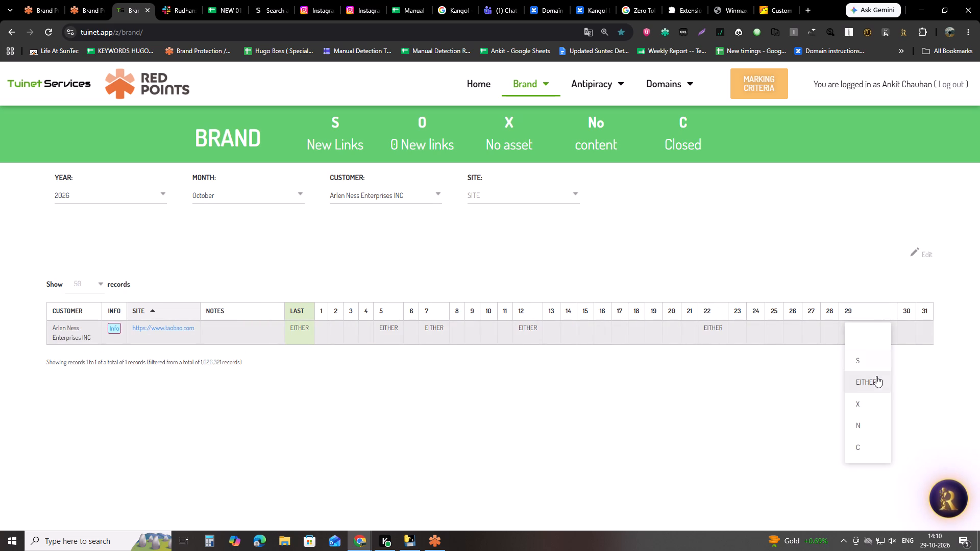
pyautogui.click(876, 376)
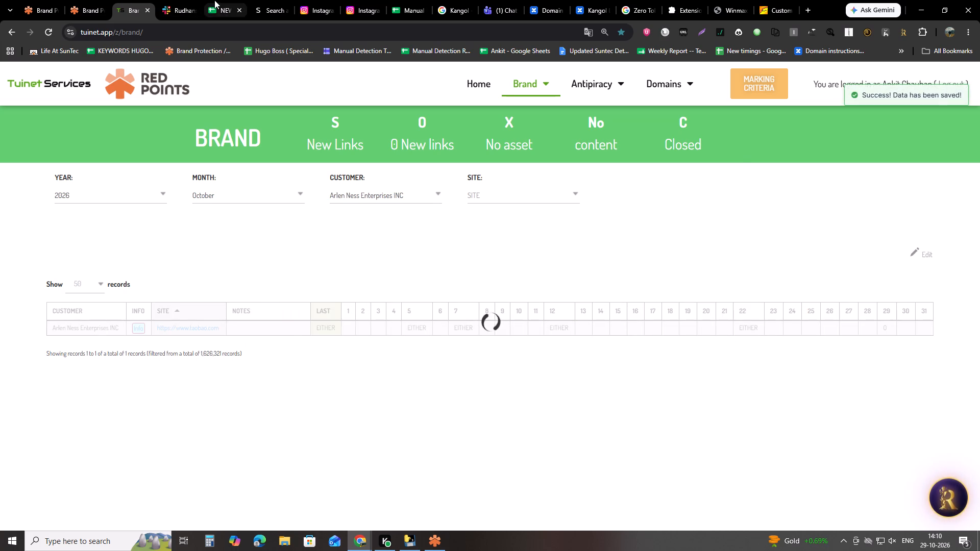
# Copy BBC Ice Cream from the calendar spreadsheet, filter the Brand tracker by that customer, and mark day 29 as S.
pyautogui.click(214, 0)
pyautogui.click(240, 270)
pyautogui.hotkey('ctrl', 'c')
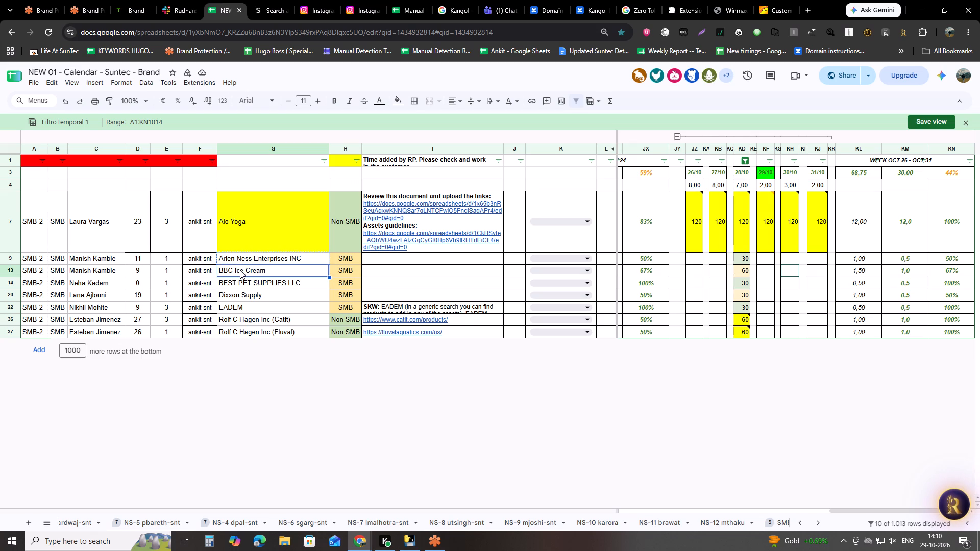
pyautogui.click(141, 0)
pyautogui.click(370, 199)
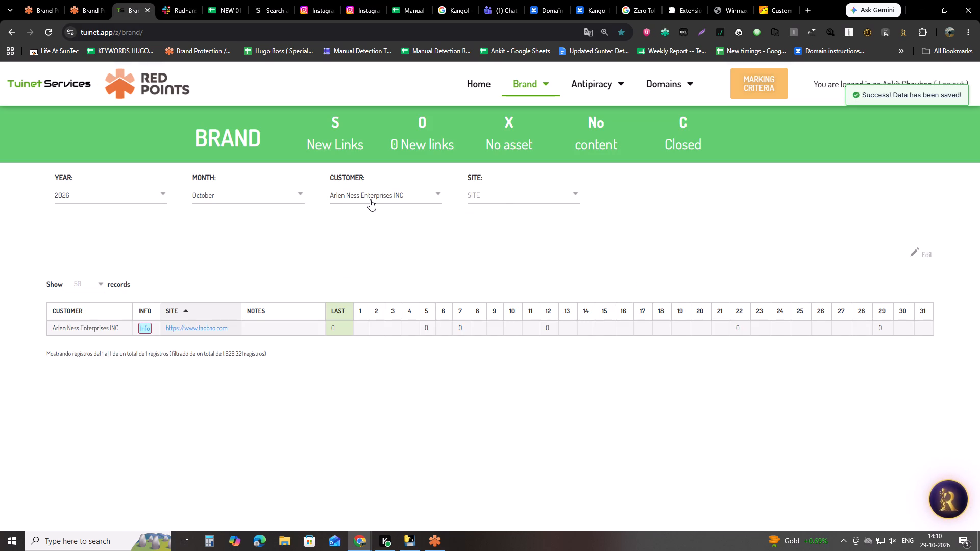
pyautogui.hotkey('ctrl', 'v')
pyautogui.hotkey('ctrl', 'v')
pyautogui.click(380, 231)
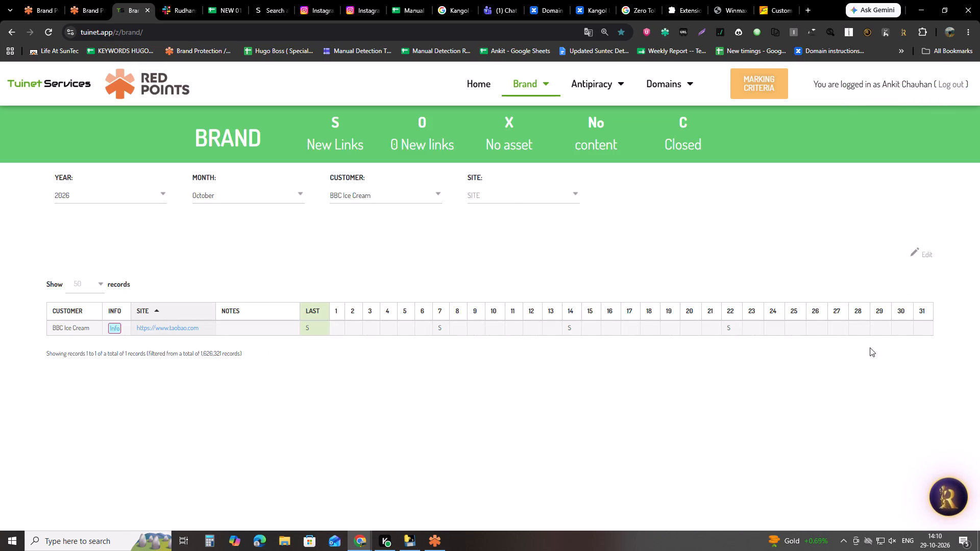
pyautogui.doubleClick(879, 330)
pyautogui.click(867, 362)
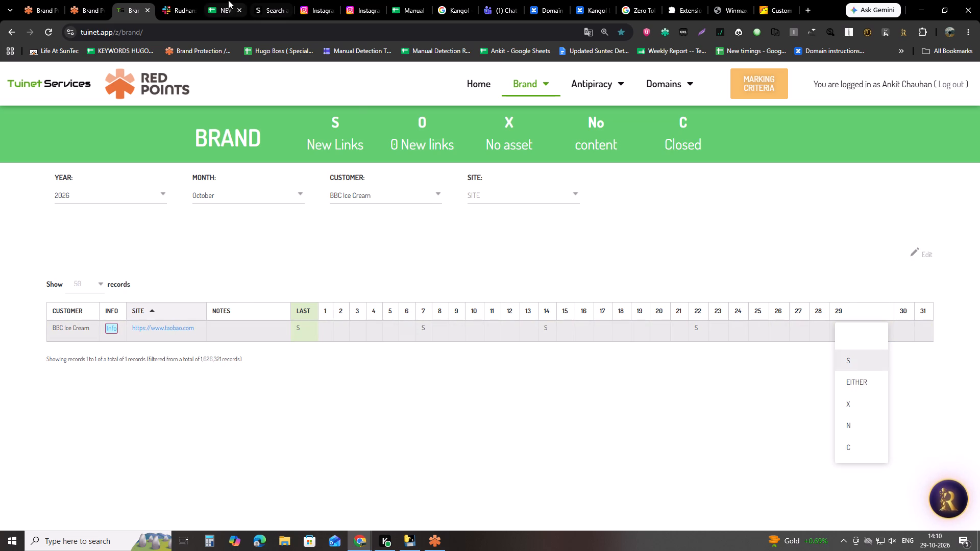
# Copy BEST PET SUPPLIES LLC from the calendar spreadsheet, filter the Brand tracker by it, and mark day 29 as EITHER (O).
pyautogui.click(228, 0)
pyautogui.click(249, 286)
pyautogui.hotkey('ctrl', 'c')
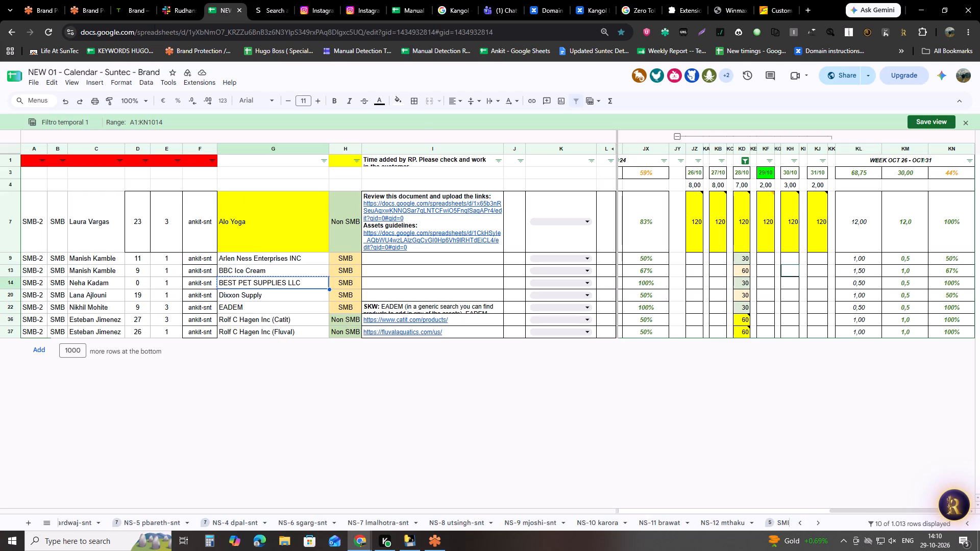
pyautogui.click(143, 0)
pyautogui.click(354, 194)
pyautogui.hotkey('ctrl', 'v')
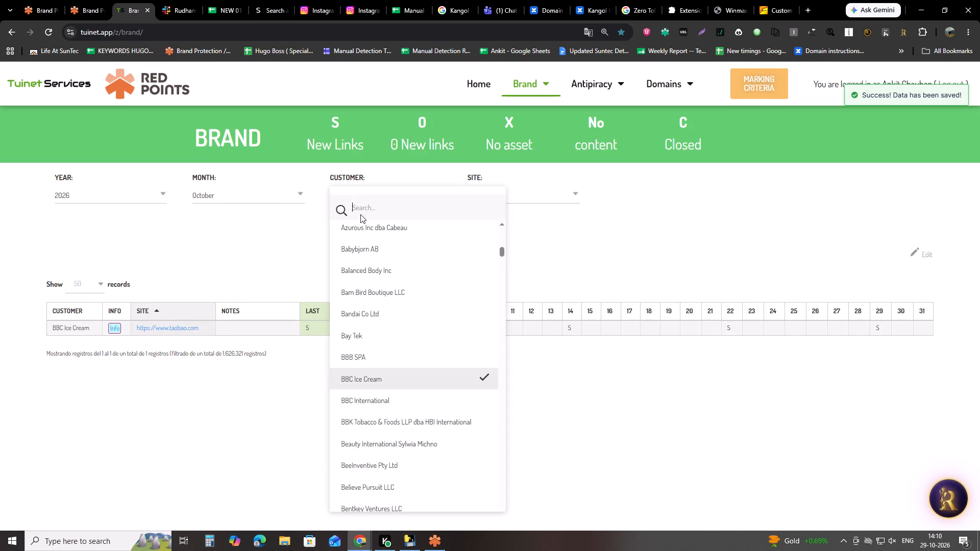
pyautogui.click(364, 232)
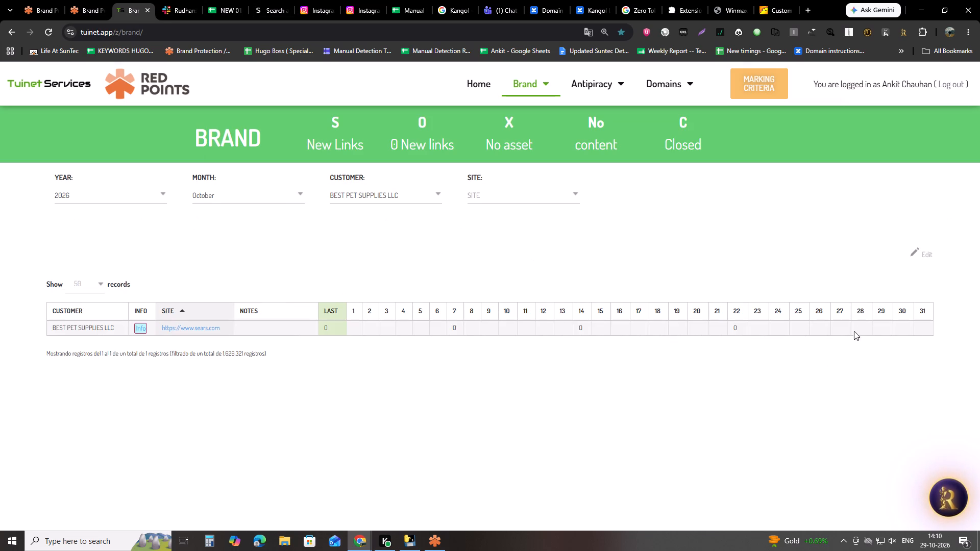
pyautogui.doubleClick(878, 329)
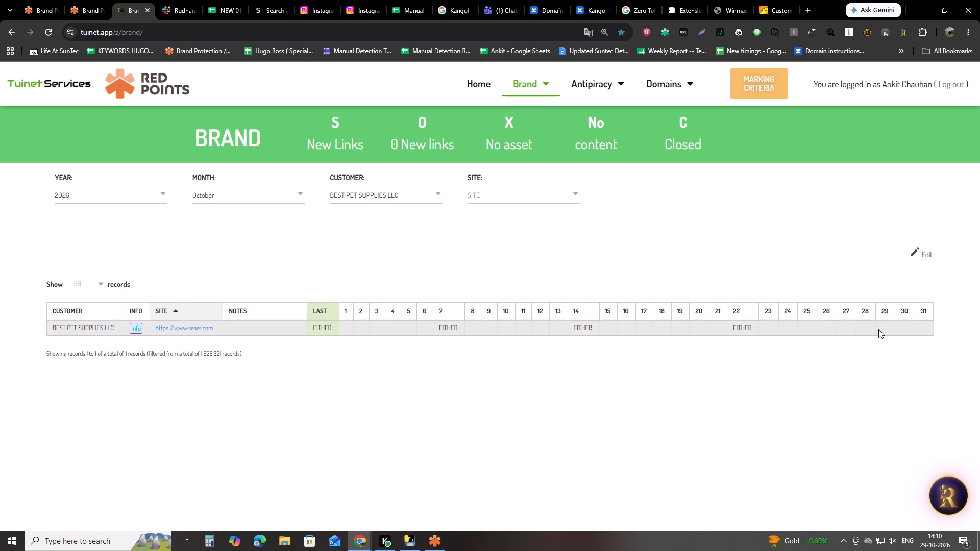
pyautogui.click(880, 379)
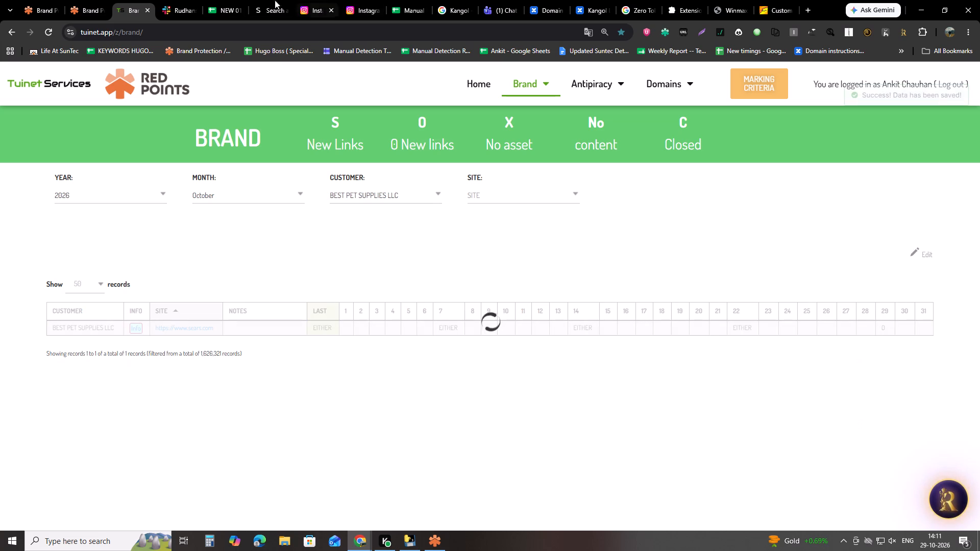
# Copy Dixxon Supply from the calendar spreadsheet, filter the Brand tracker by that customer, and mark day 29 as EITHER (O).
pyautogui.click(220, 0)
pyautogui.click(257, 302)
pyautogui.hotkey('ctrl', 'c')
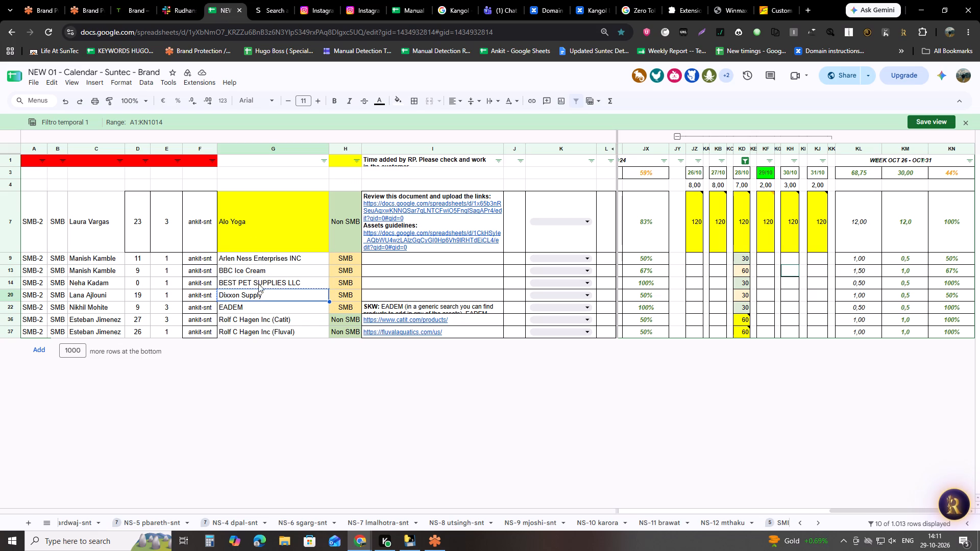
pyautogui.click(140, 0)
pyautogui.click(360, 194)
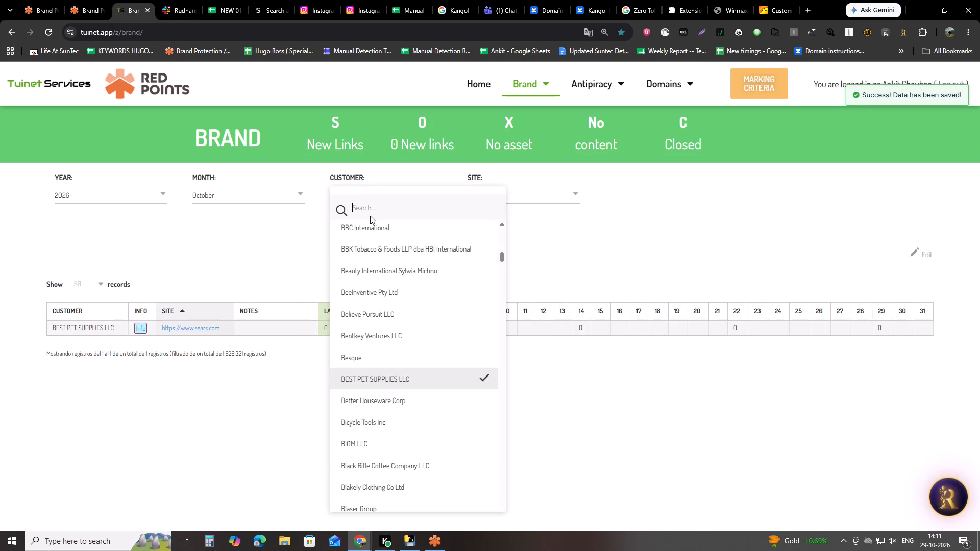
pyautogui.hotkey('ctrl', 'v')
pyautogui.click(374, 236)
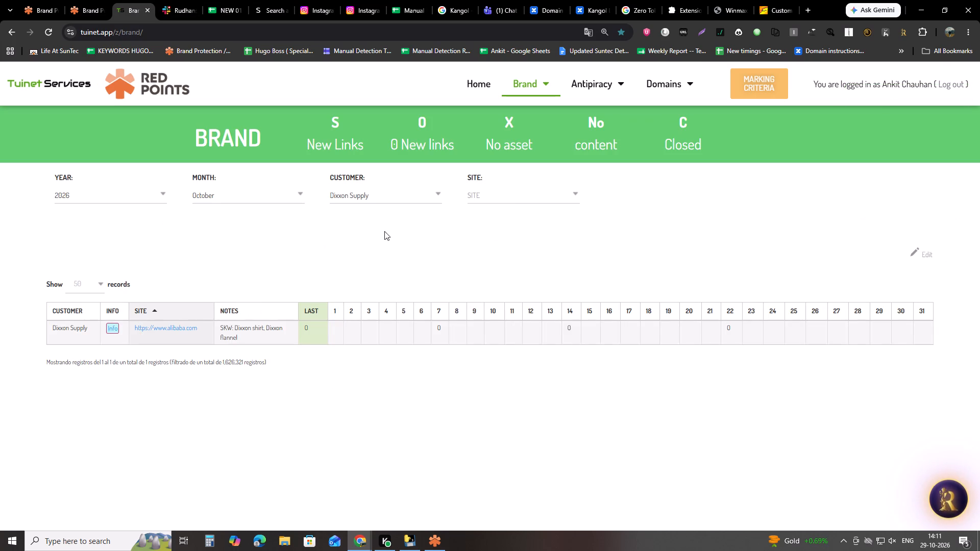
pyautogui.doubleClick(881, 332)
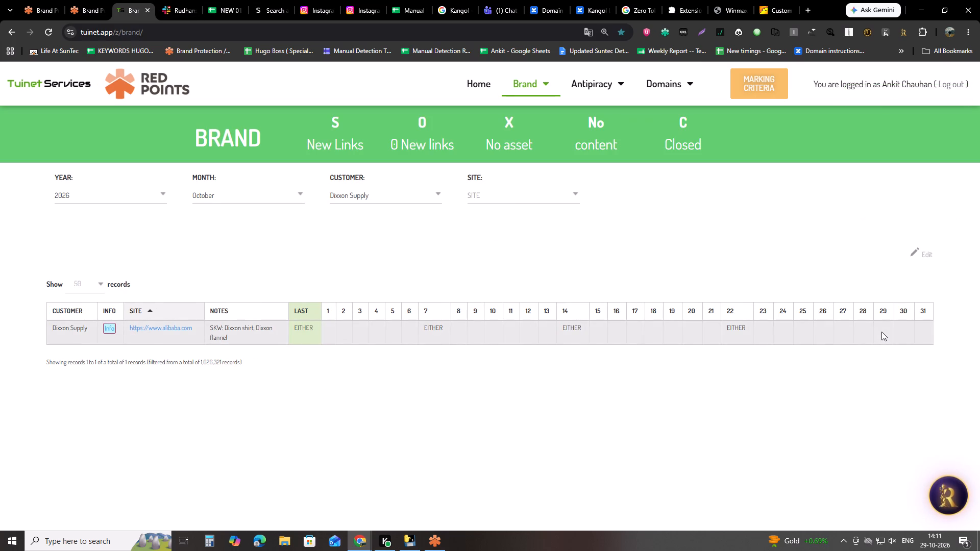
pyautogui.click(872, 380)
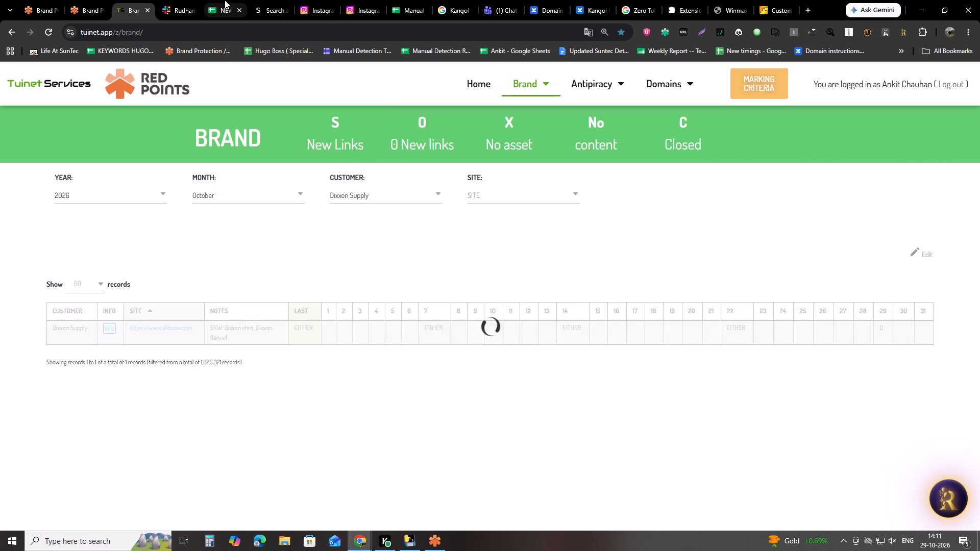
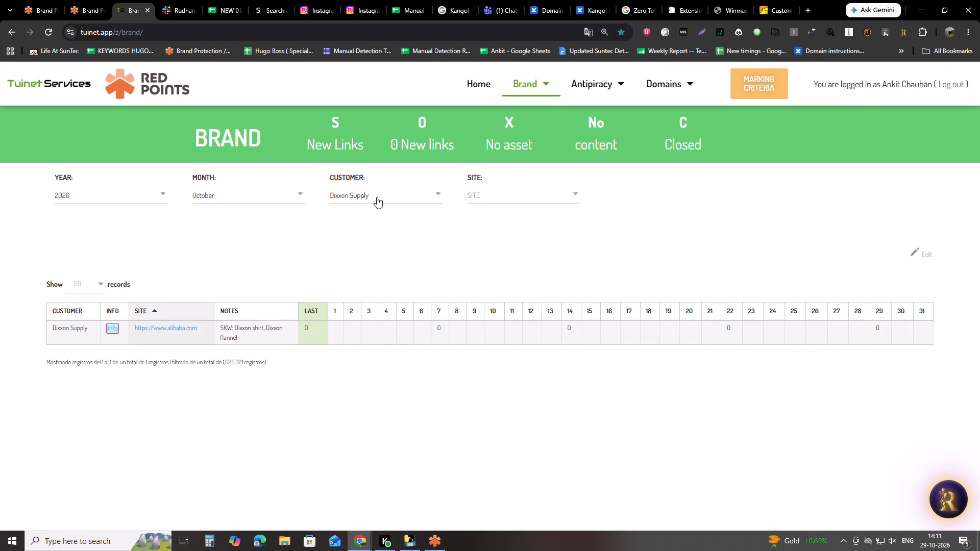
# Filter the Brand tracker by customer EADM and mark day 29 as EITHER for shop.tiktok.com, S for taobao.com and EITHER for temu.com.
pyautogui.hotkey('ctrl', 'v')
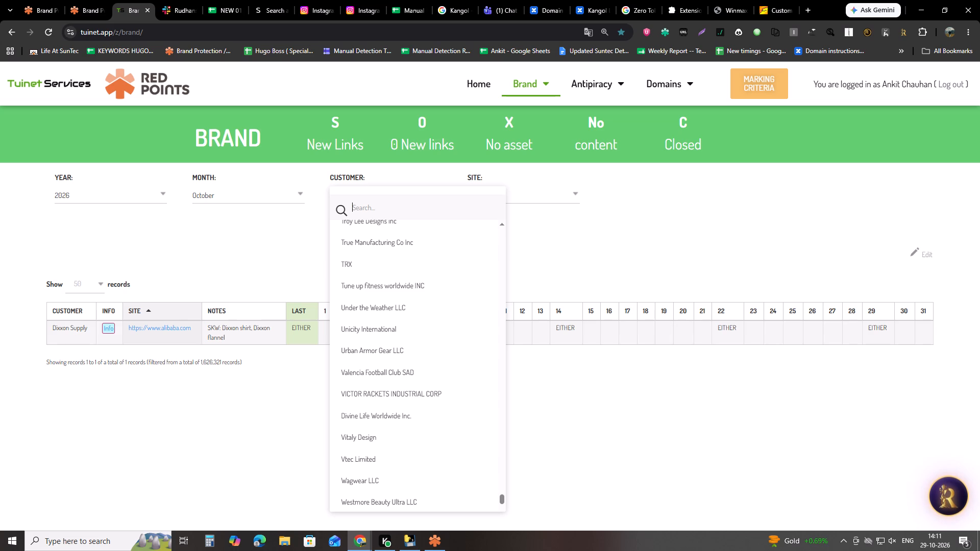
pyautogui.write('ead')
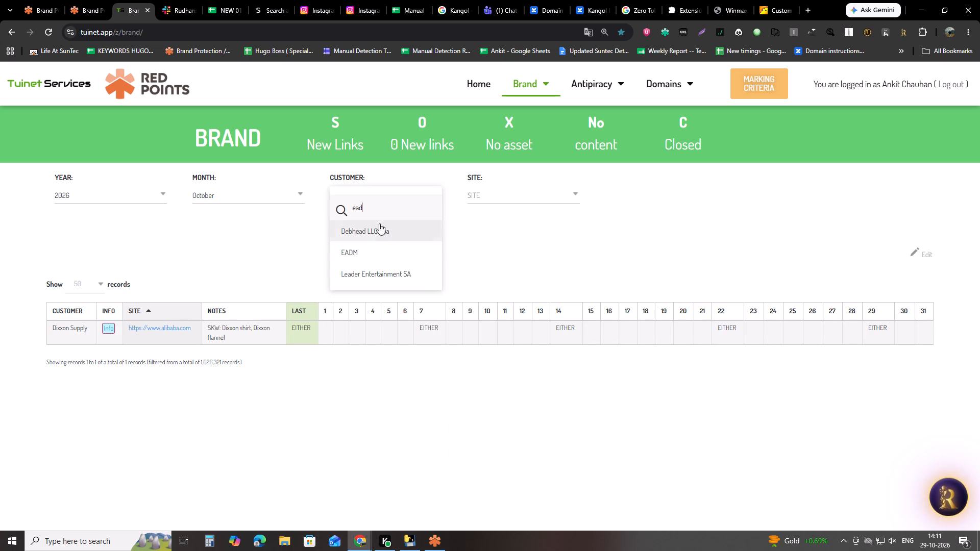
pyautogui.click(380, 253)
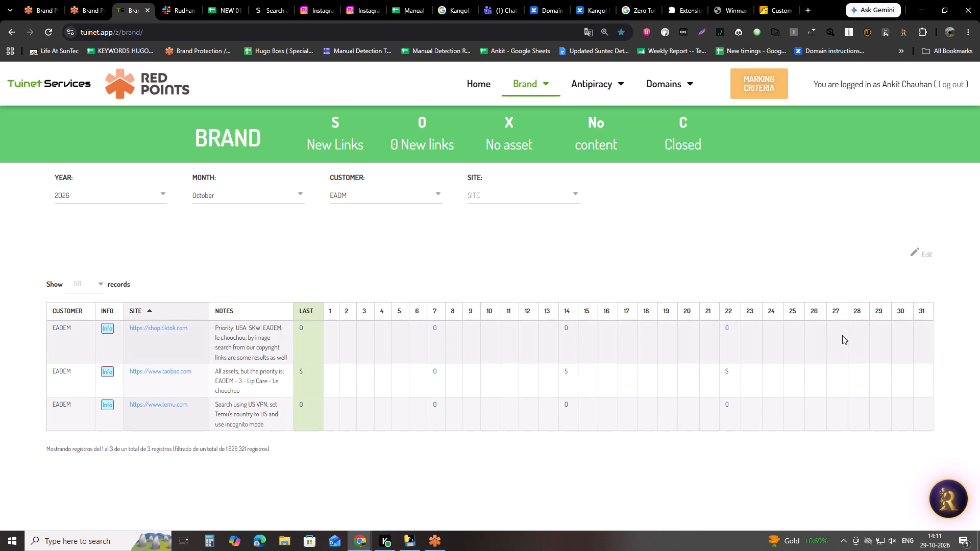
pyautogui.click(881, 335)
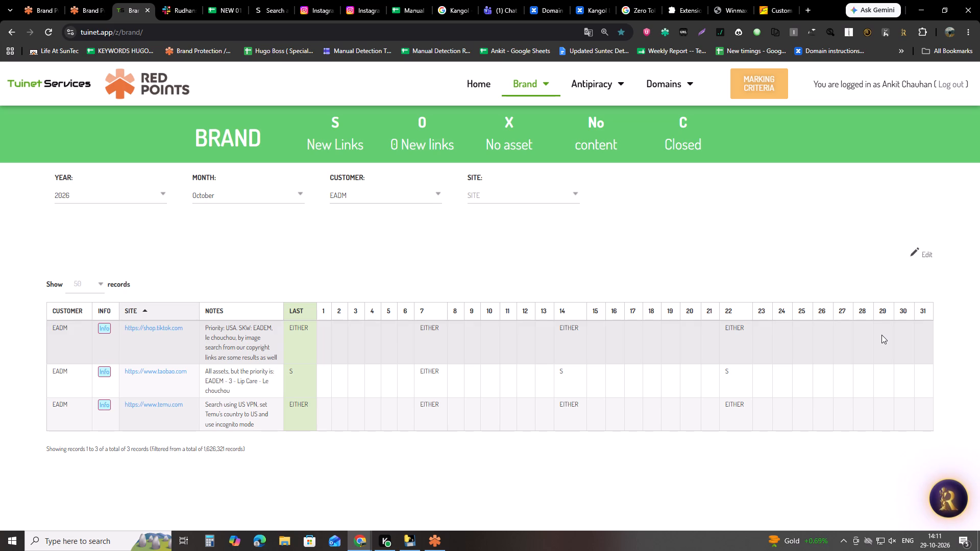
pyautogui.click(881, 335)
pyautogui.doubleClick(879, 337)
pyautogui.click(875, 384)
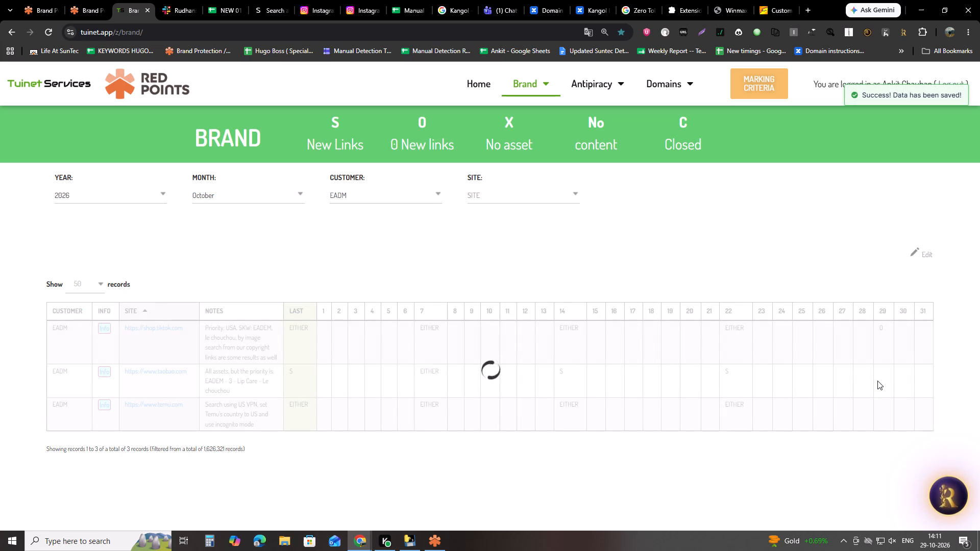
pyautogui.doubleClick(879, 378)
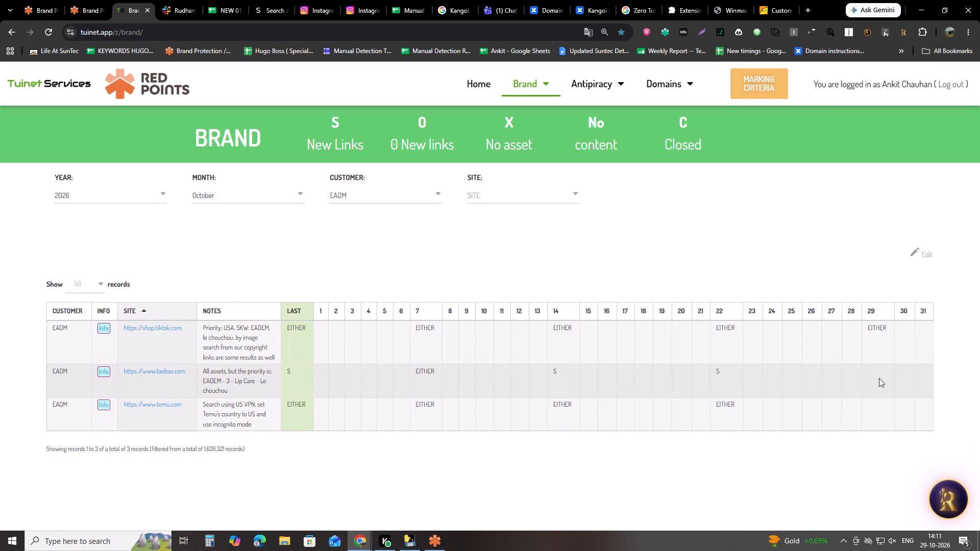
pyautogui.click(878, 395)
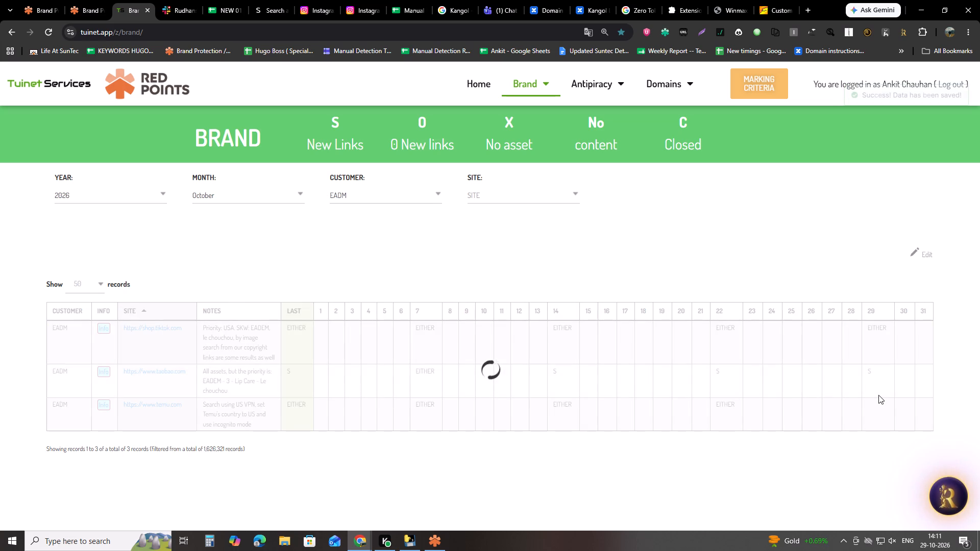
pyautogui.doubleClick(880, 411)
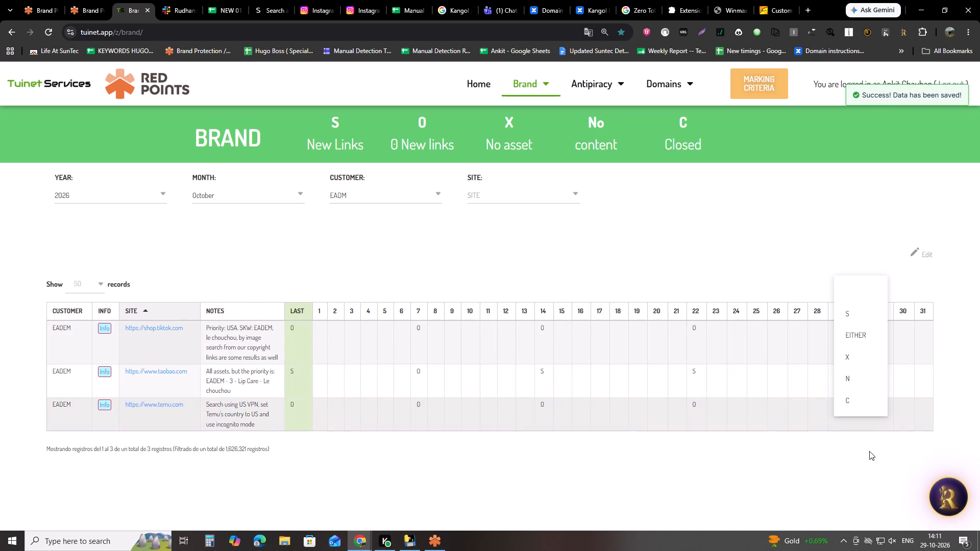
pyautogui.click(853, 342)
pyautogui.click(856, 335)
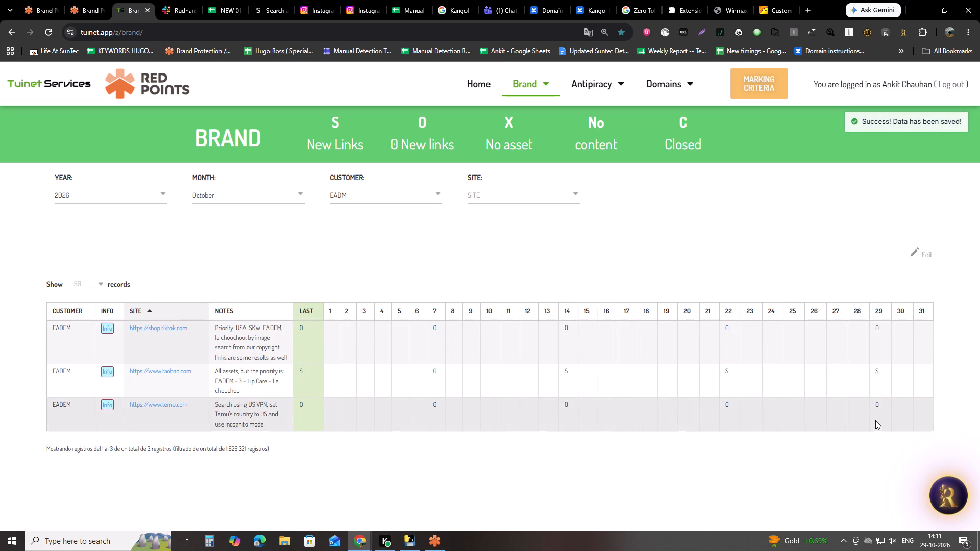
# Copy Rolf C Hagen Inc (Catit) from the calendar spreadsheet and filter the Brand tracker by that customer to review its October marks.
pyautogui.click(222, 0)
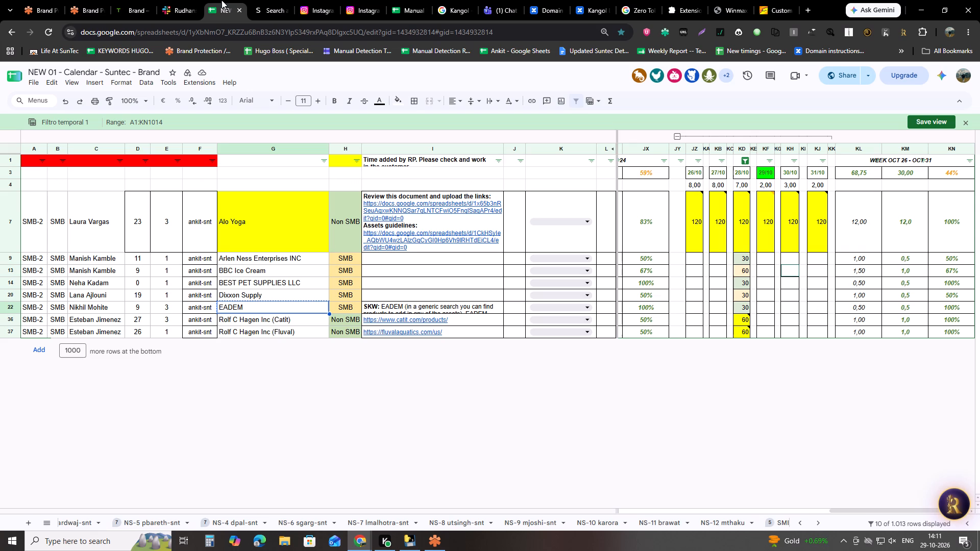
pyautogui.click(238, 320)
pyautogui.hotkey('ctrl', 'c')
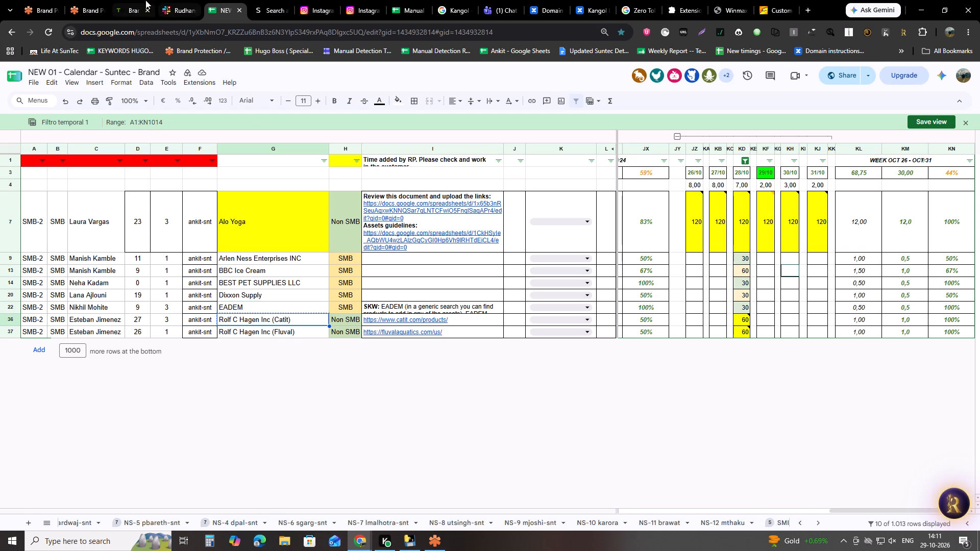
pyautogui.click(140, 0)
pyautogui.click(364, 203)
pyautogui.hotkey('ctrl', 'v')
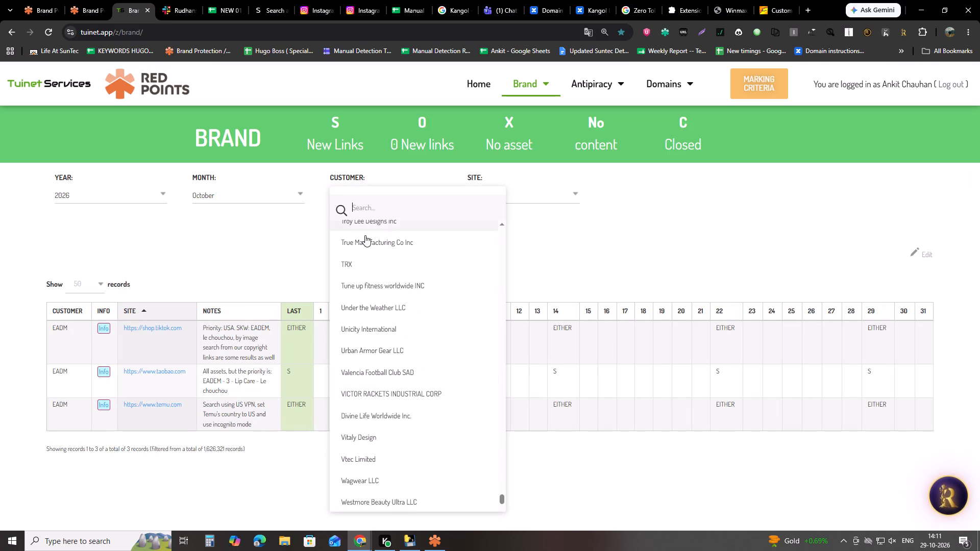
pyautogui.hotkey('ctrl', 'v')
pyautogui.click(369, 232)
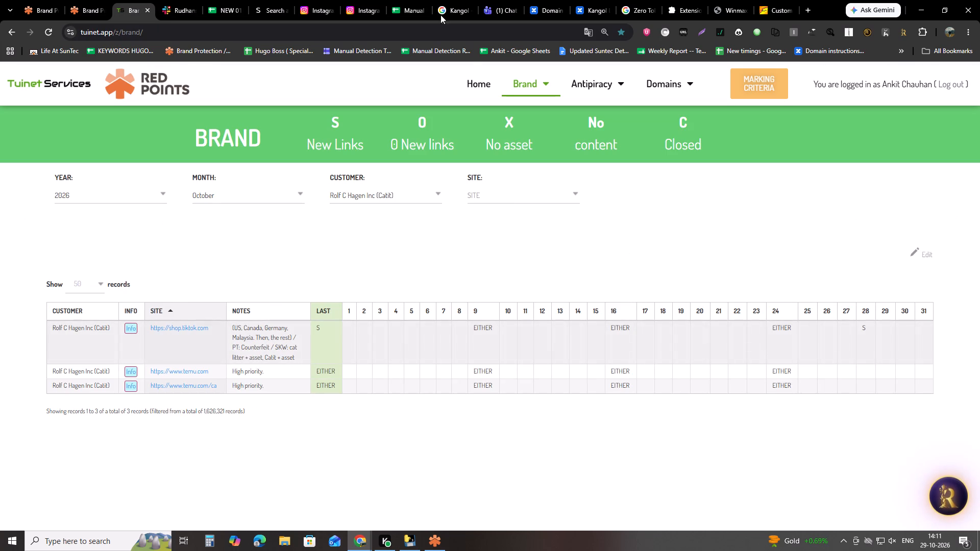
# Filter the Brand tracker by EADM again and mark day 28 as EITHER for shop.tiktok.com, S for taobao.com and EITHER for temu.com.
pyautogui.click(213, 0)
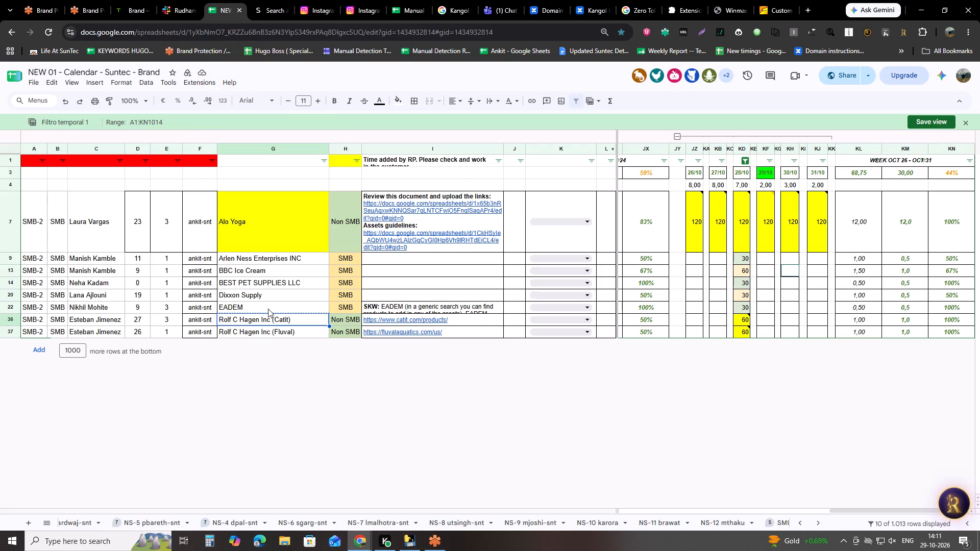
pyautogui.click(268, 309)
pyautogui.hotkey('ctrl', 'c')
pyautogui.click(113, 0)
pyautogui.click(415, 203)
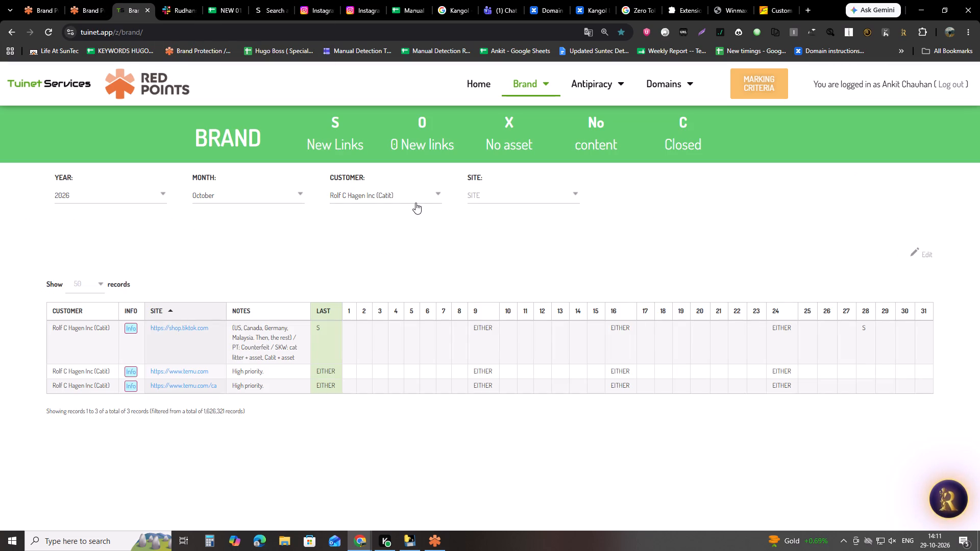
pyautogui.hotkey('ctrl', 'v')
pyautogui.hotkey('ctrl', 'v')
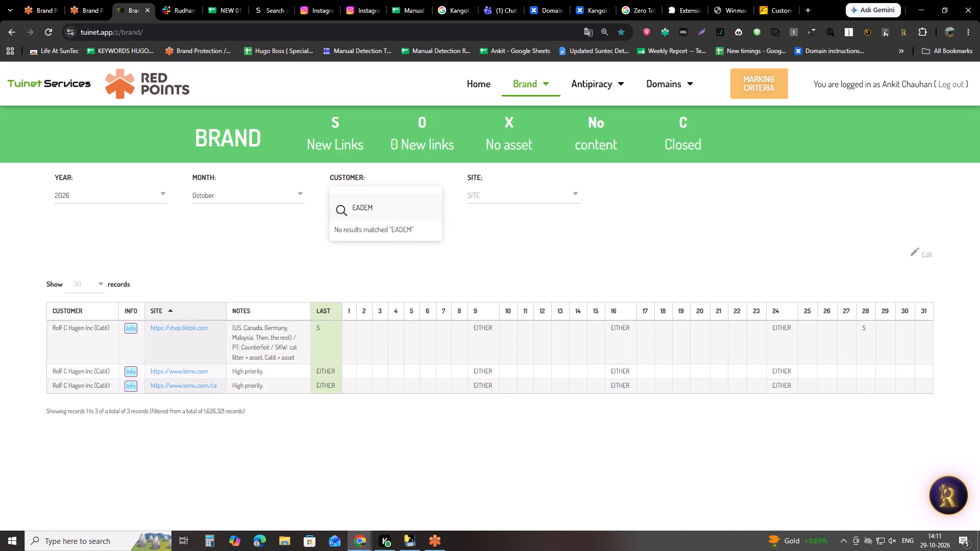
pyautogui.press('BackSpace')
pyautogui.press('BackSpace')
pyautogui.click(378, 247)
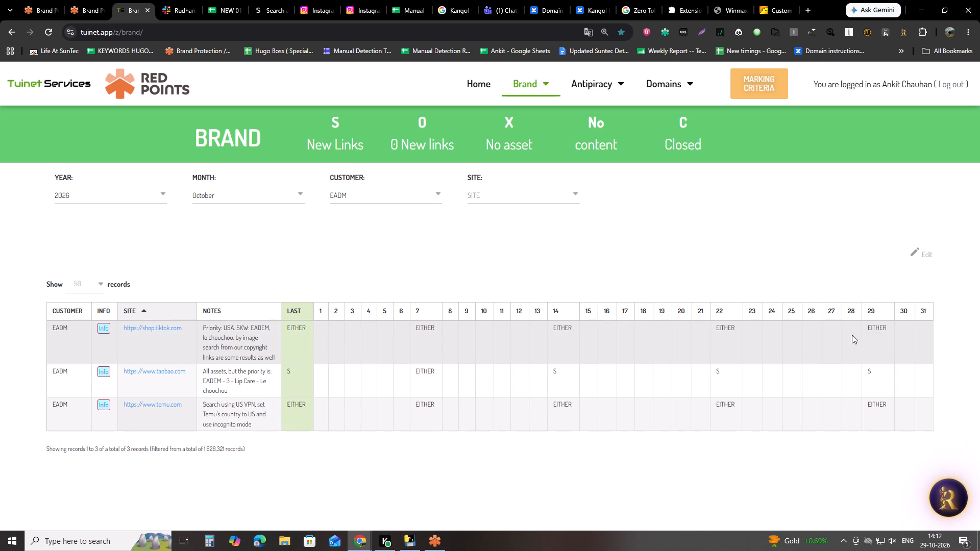
pyautogui.doubleClick(852, 335)
pyautogui.click(837, 376)
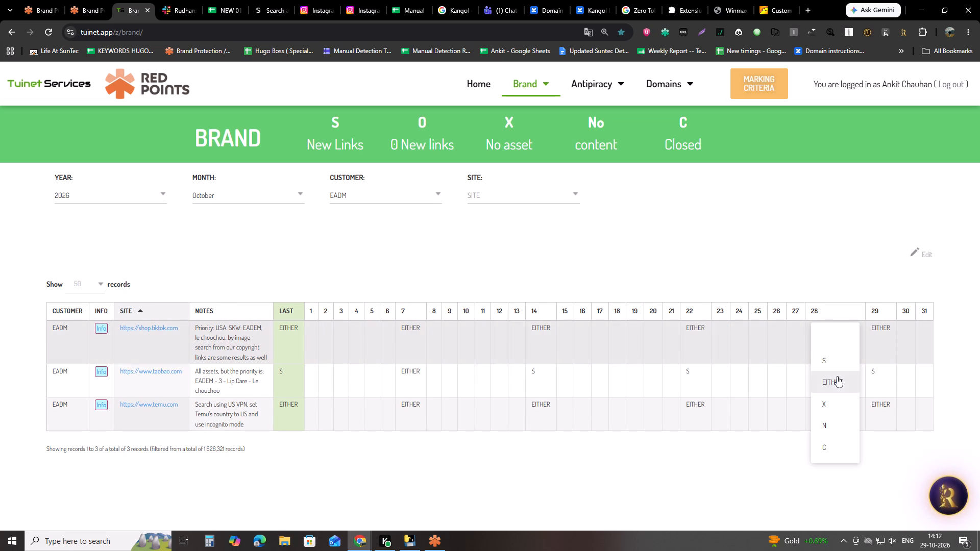
pyautogui.doubleClick(849, 379)
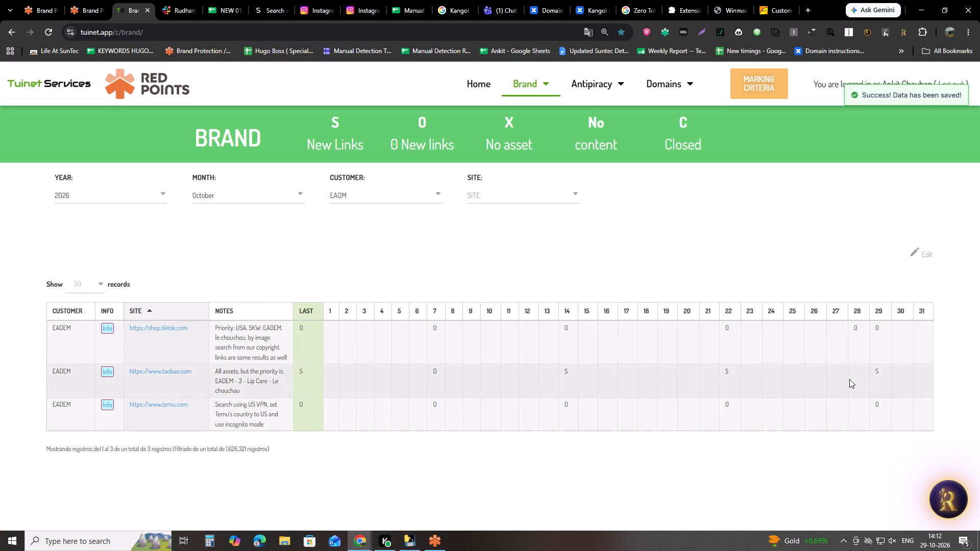
pyautogui.click(836, 403)
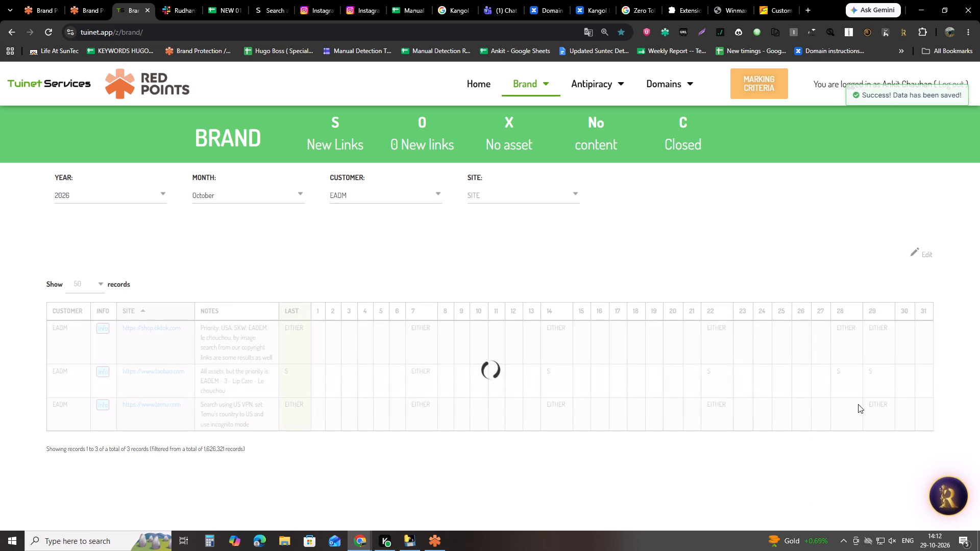
pyautogui.doubleClick(853, 412)
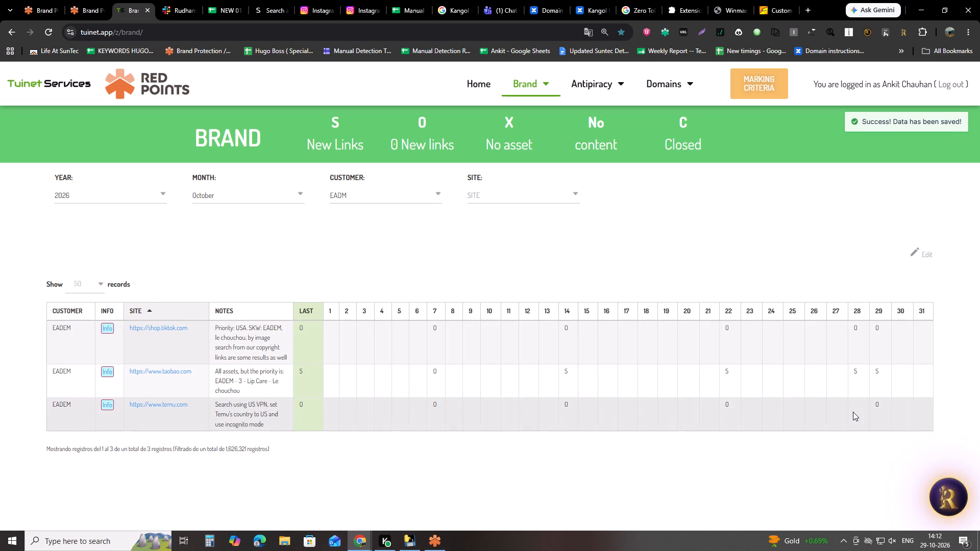
pyautogui.moveTo(857, 352); pyautogui.dragTo(854, 333)
pyautogui.click(854, 333)
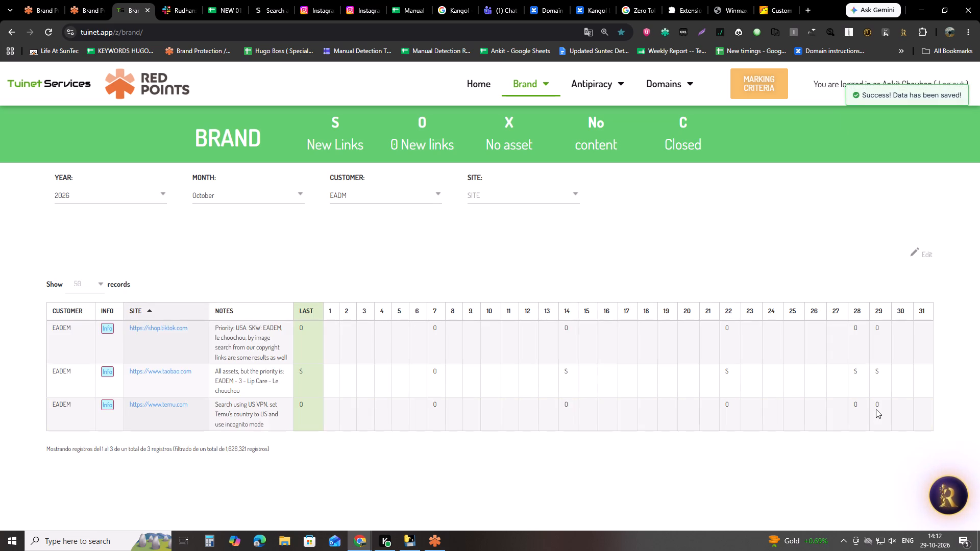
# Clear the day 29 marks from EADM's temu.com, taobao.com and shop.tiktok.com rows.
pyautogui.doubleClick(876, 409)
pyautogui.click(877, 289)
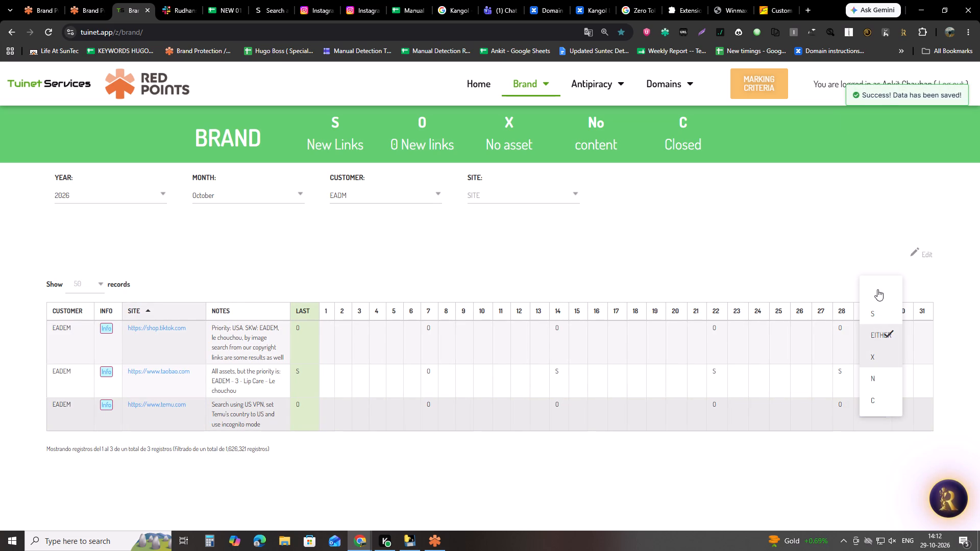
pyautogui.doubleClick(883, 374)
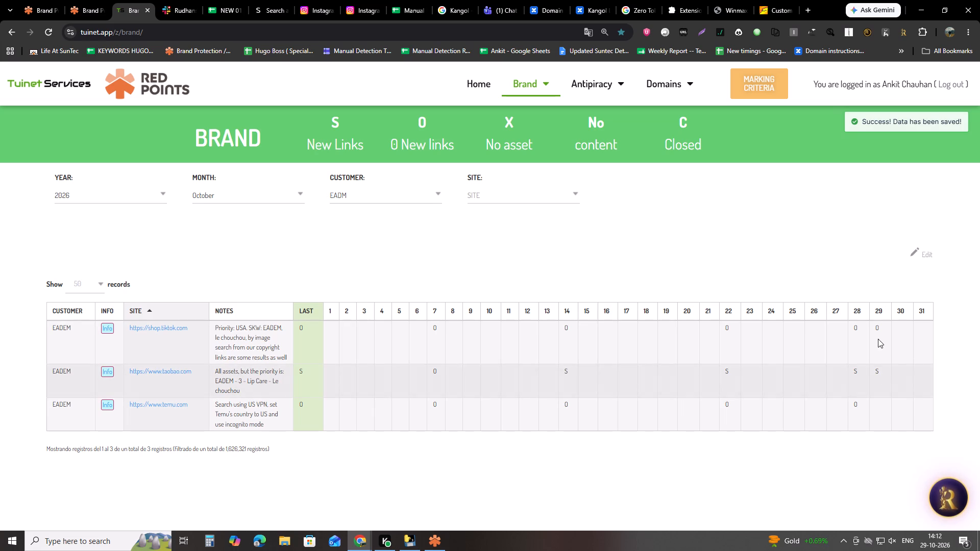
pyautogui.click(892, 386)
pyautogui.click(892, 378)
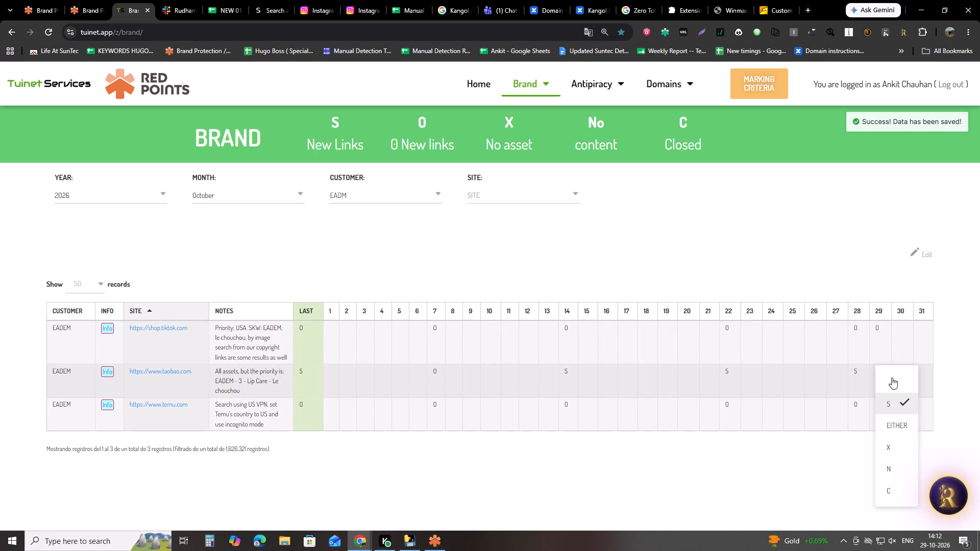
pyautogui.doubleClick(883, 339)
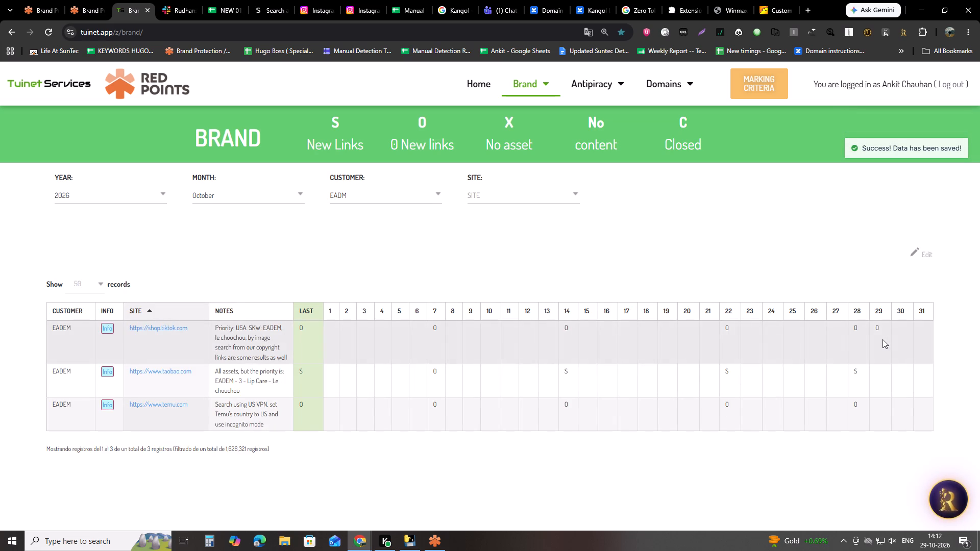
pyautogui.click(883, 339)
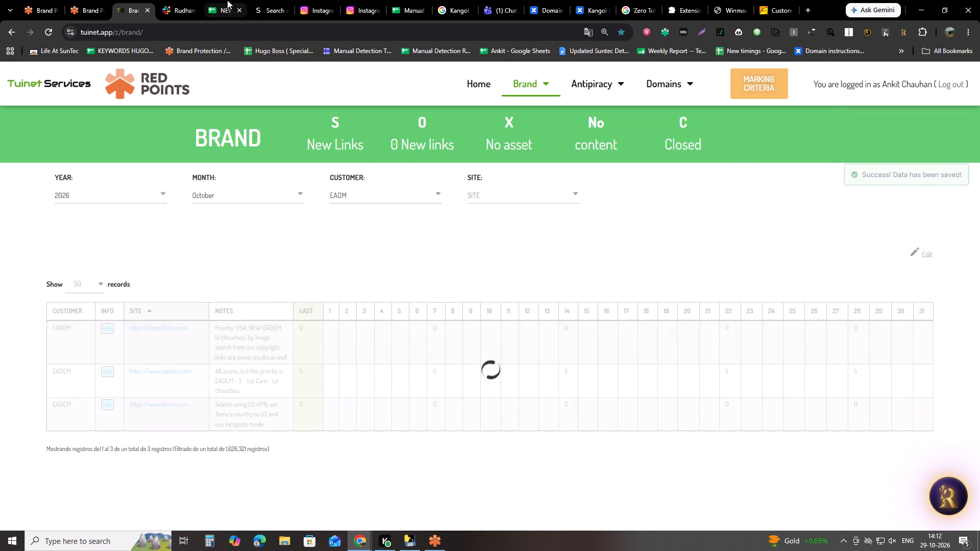
# Copy Dixxon Supply from the calendar spreadsheet, filter the Brand tracker by it, and move its EITHER mark from day 29 to day 28.
pyautogui.click(227, 0)
pyautogui.click(256, 294)
pyautogui.hotkey('ctrl', 'c')
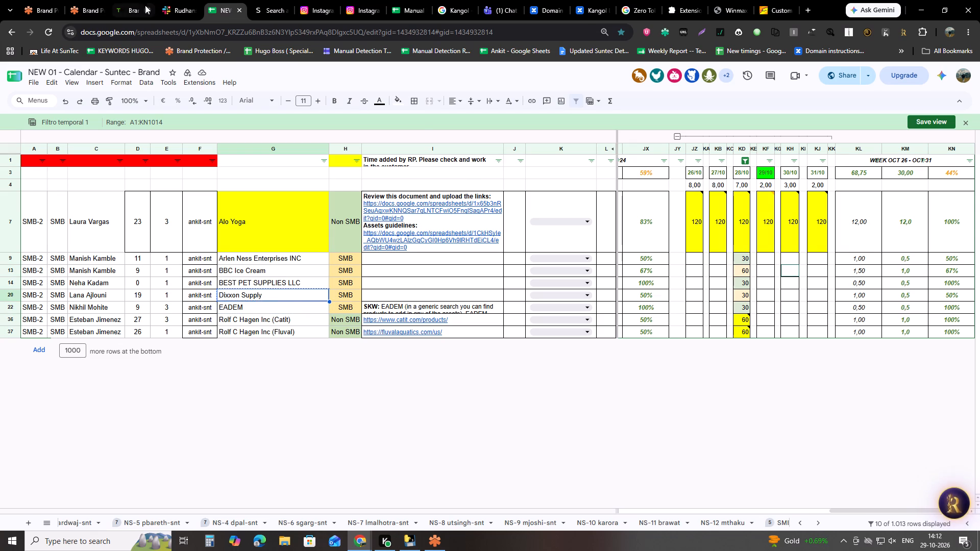
pyautogui.click(146, 0)
pyautogui.click(405, 197)
pyautogui.hotkey('ctrl', 'v')
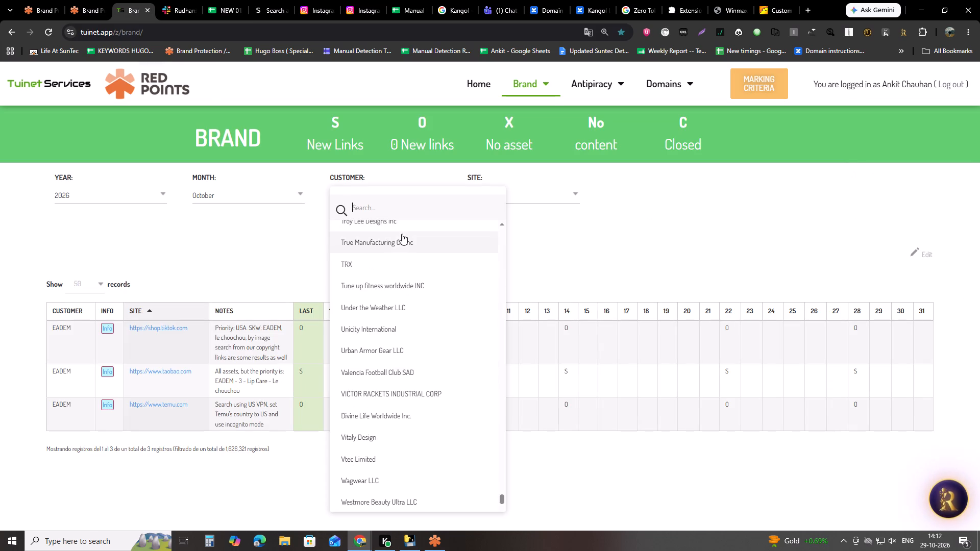
pyautogui.hotkey('ctrl', 'v')
pyautogui.click(400, 232)
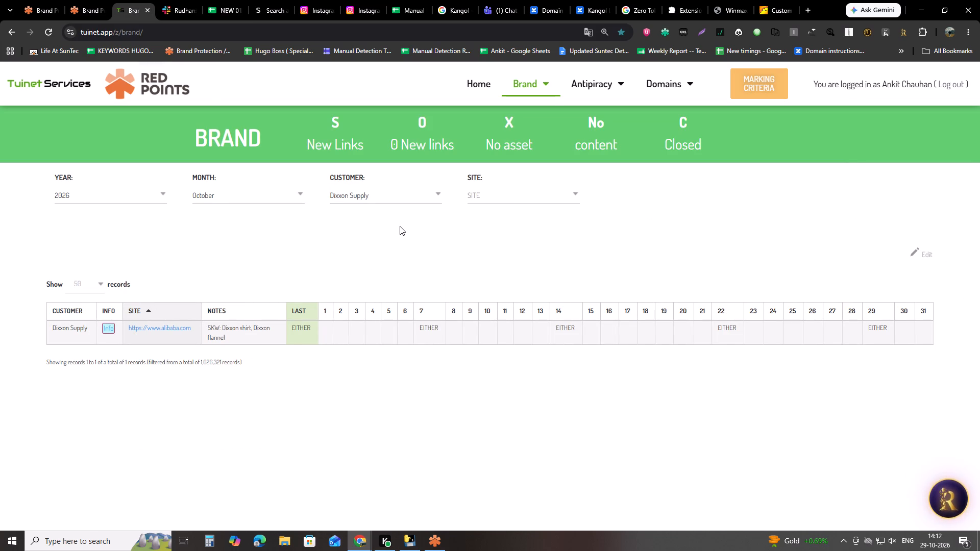
pyautogui.doubleClick(881, 342)
pyautogui.click(881, 342)
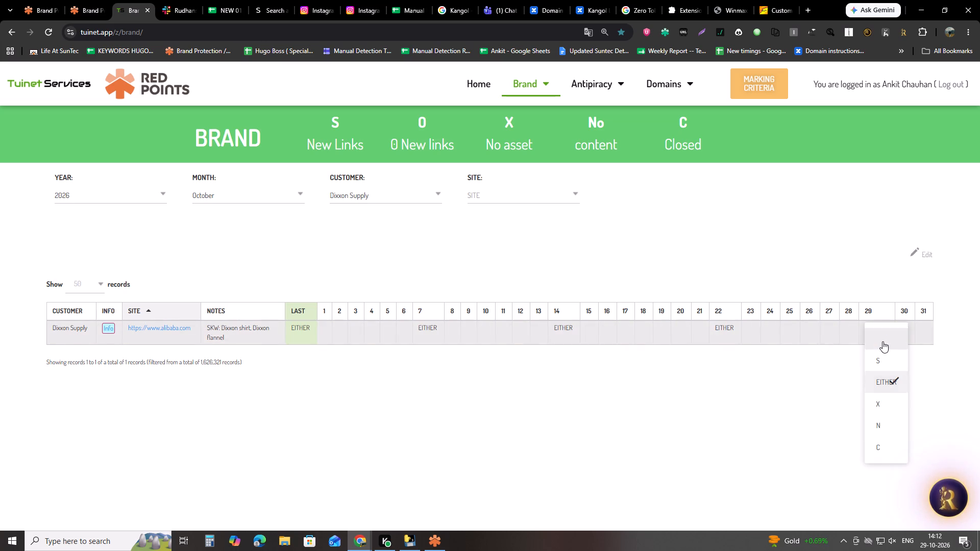
pyautogui.doubleClick(855, 338)
pyautogui.click(855, 381)
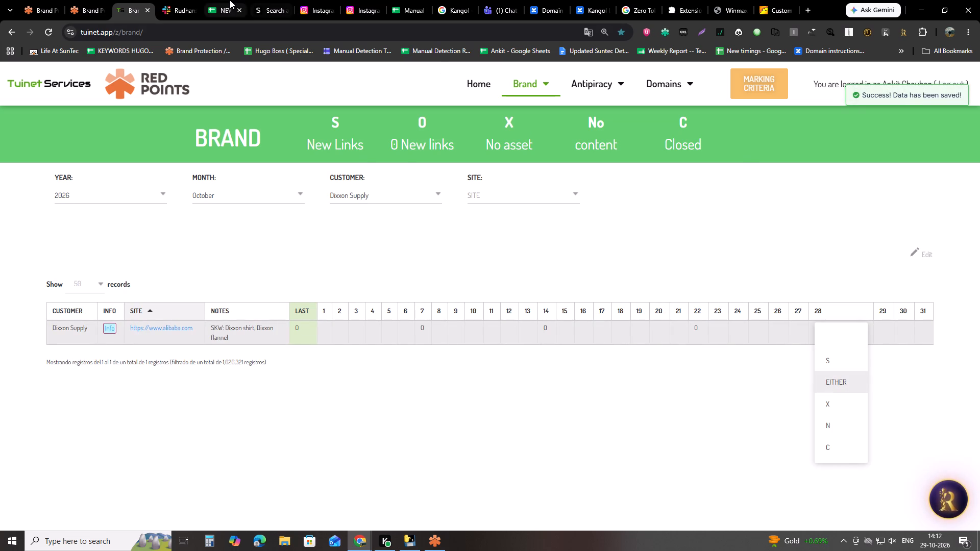
# Copy BEST PET SUPPLIES LLC from the calendar spreadsheet, filter the Brand tracker by it, and move its sears.com EITHER mark from day 29 to day 28.
pyautogui.click(230, 0)
pyautogui.click(301, 288)
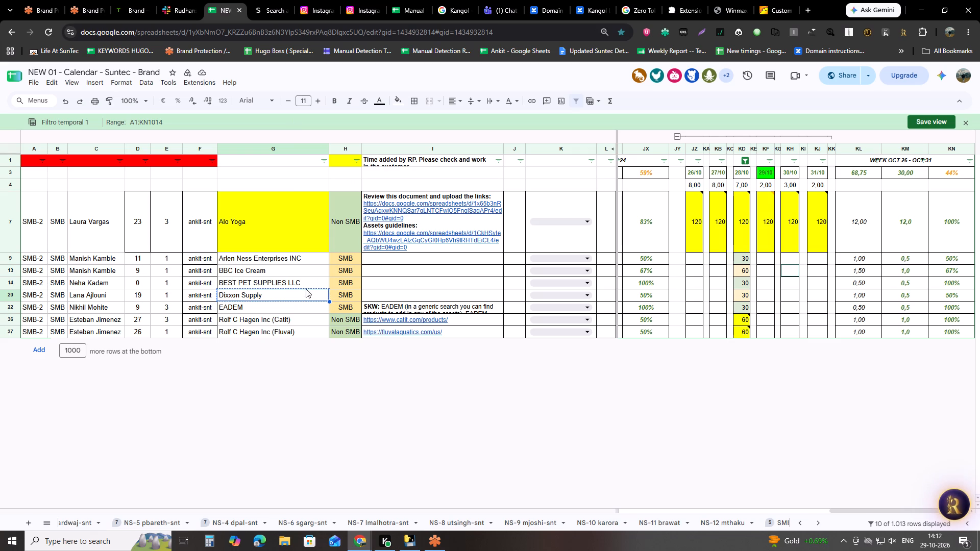
pyautogui.click(306, 287)
pyautogui.hotkey('ctrl', 'c')
pyautogui.click(119, 0)
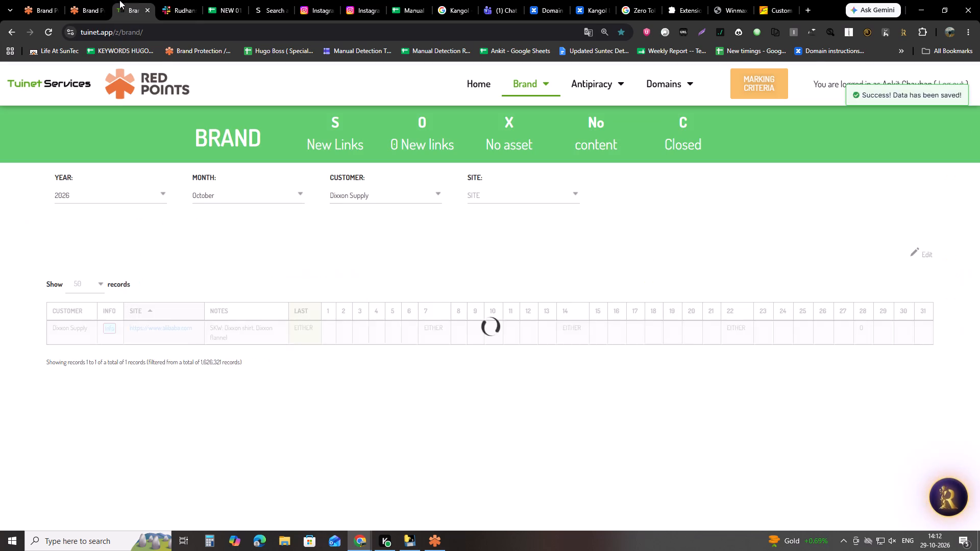
pyautogui.click(365, 194)
pyautogui.hotkey('ctrl', 'v')
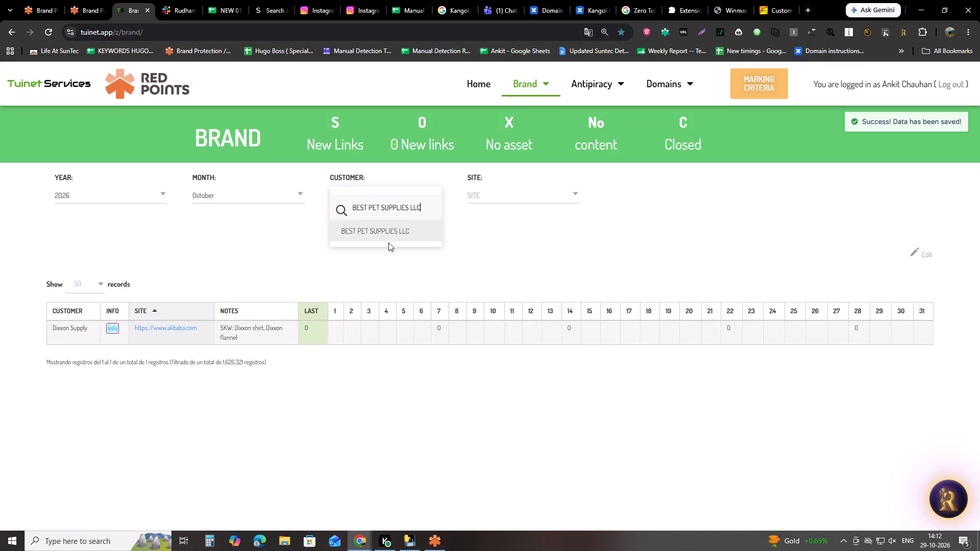
pyautogui.click(388, 234)
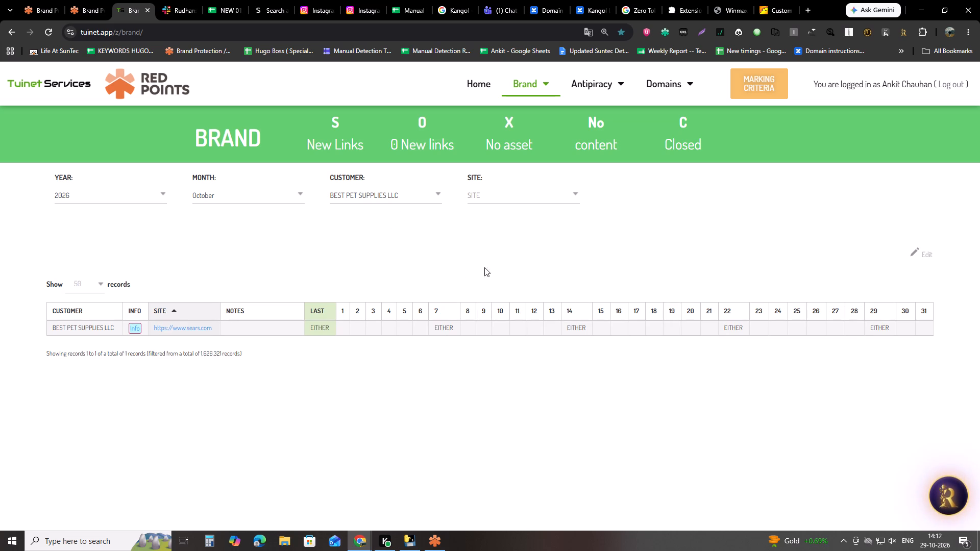
pyautogui.doubleClick(852, 327)
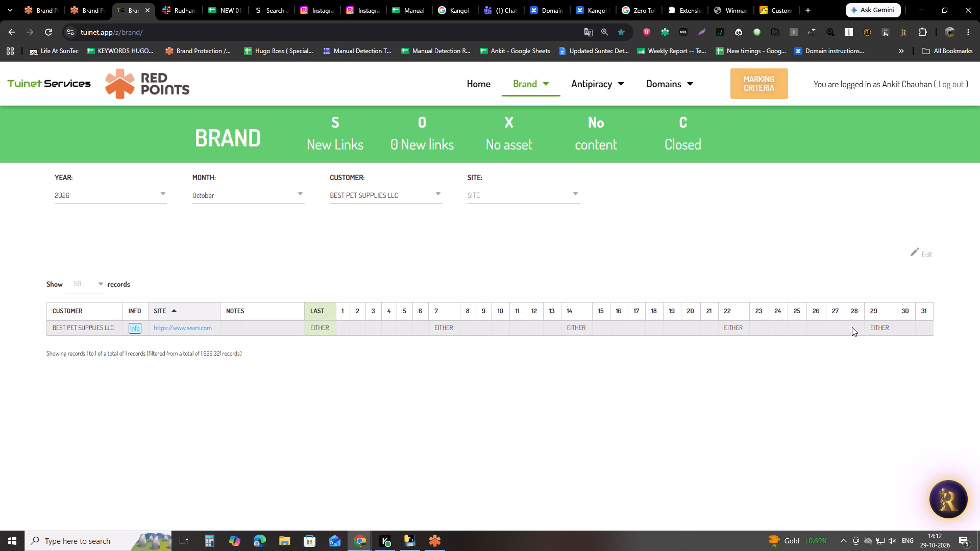
pyautogui.click(841, 378)
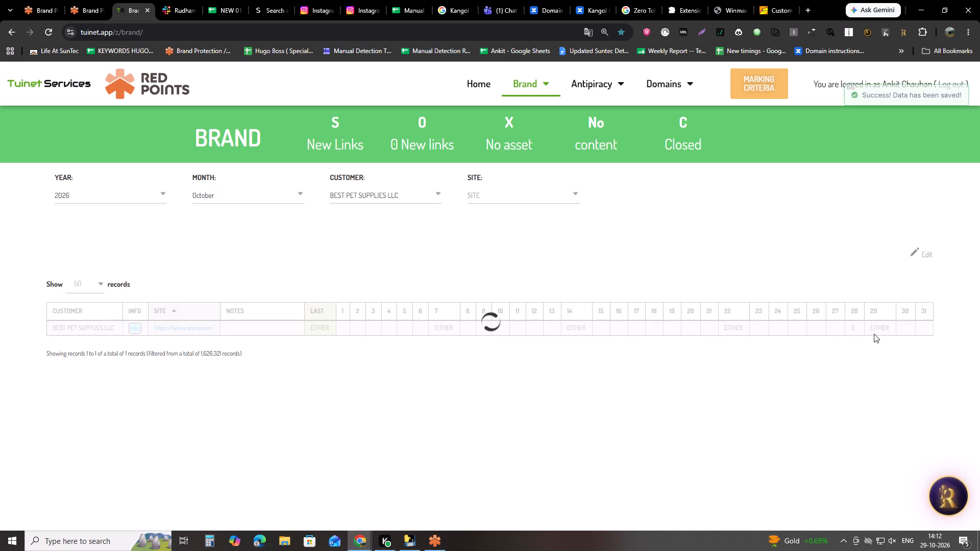
pyautogui.doubleClick(883, 332)
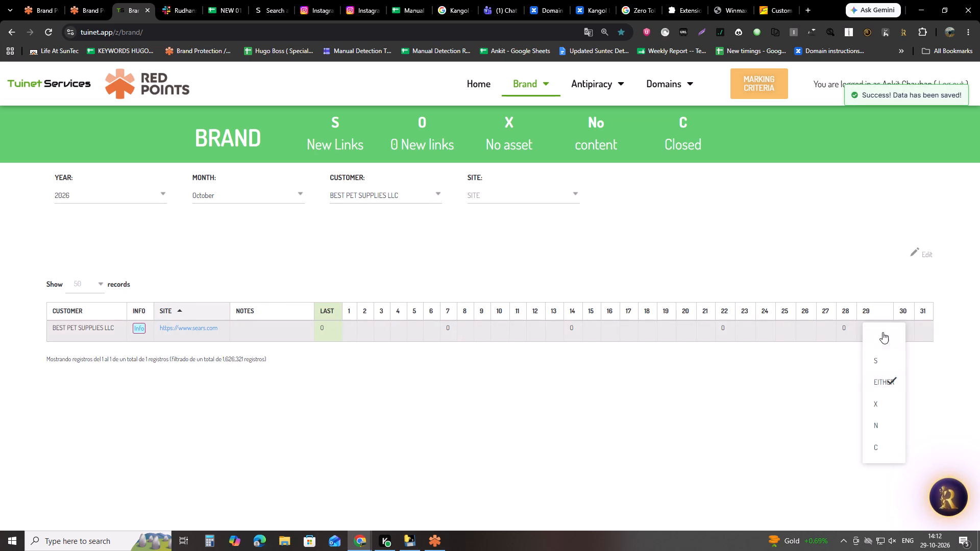
pyautogui.click(884, 332)
# Copy BBC Ice Cream from the calendar spreadsheet, filter the Brand tracker by it, and move its taobao.com S mark from day 29 to day 28.
pyautogui.click(212, 0)
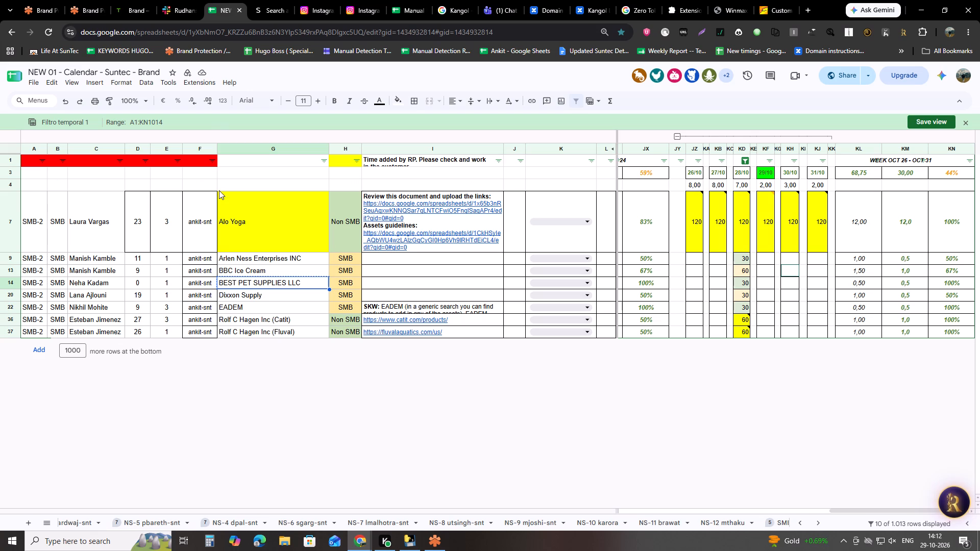
pyautogui.click(249, 267)
pyautogui.hotkey('ctrl', 'c')
pyautogui.click(132, 0)
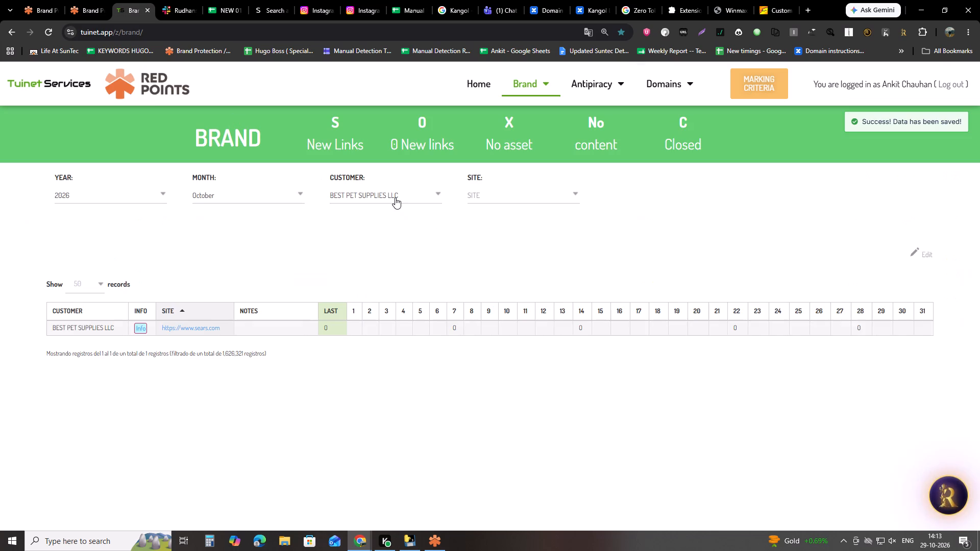
pyautogui.click(395, 197)
pyautogui.hotkey('ctrl', 'v')
pyautogui.click(400, 237)
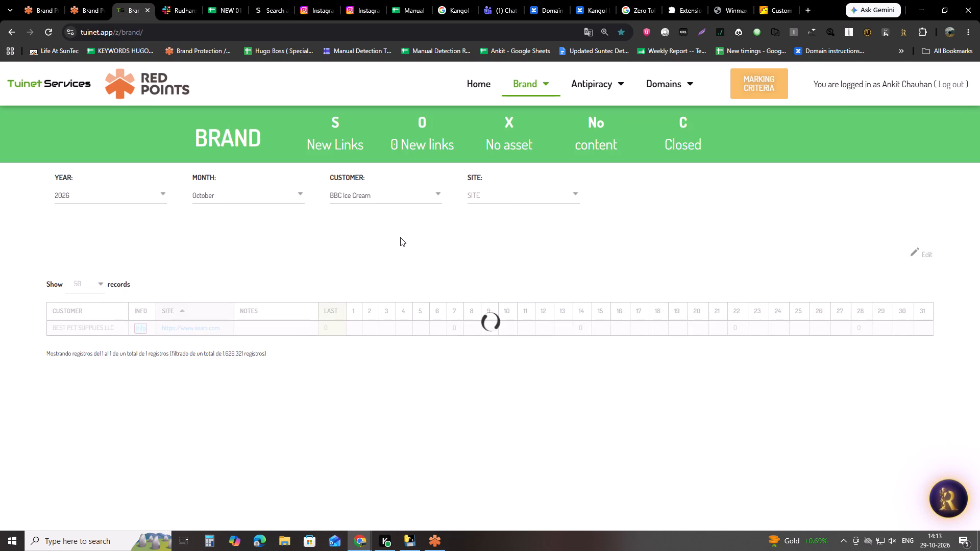
pyautogui.doubleClick(860, 327)
pyautogui.click(846, 357)
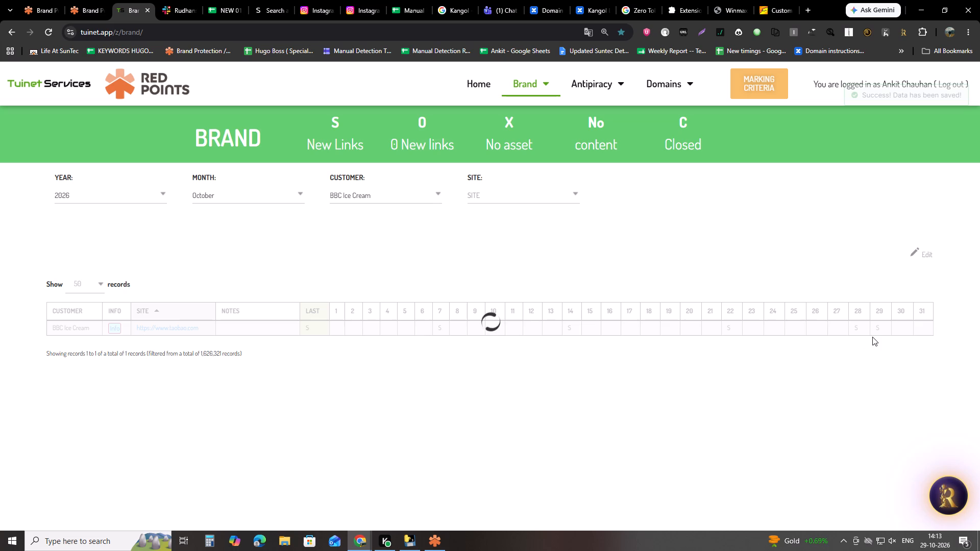
pyautogui.doubleClick(878, 332)
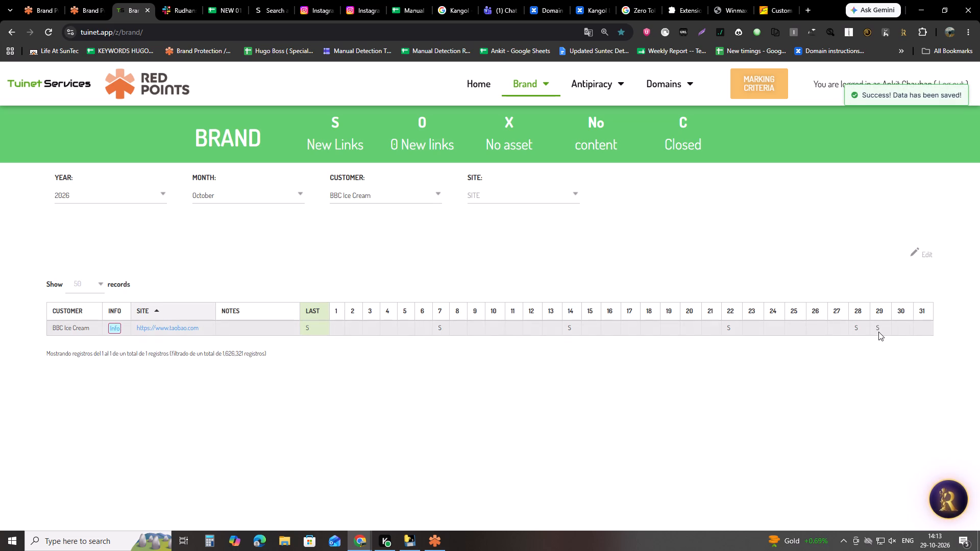
pyautogui.click(885, 344)
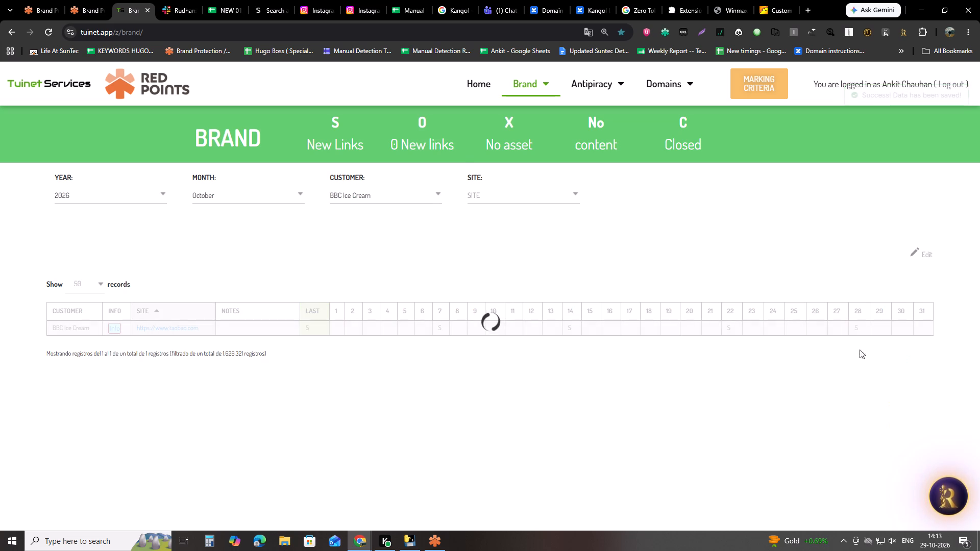
# Copy Arlen Ness Enterprises INC from the calendar spreadsheet, filter the Brand tracker by it, and move its EITHER mark from day 29 to day 28.
pyautogui.click(208, 0)
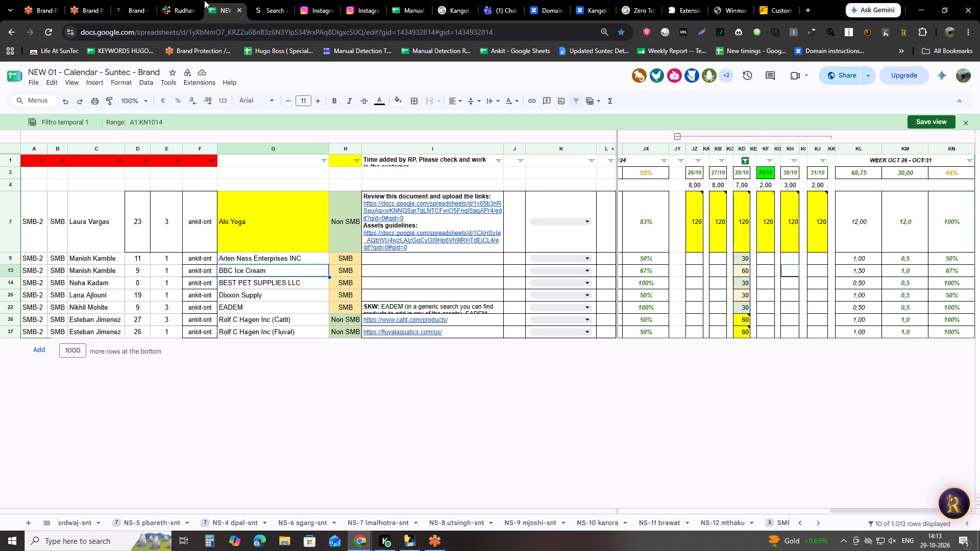
pyautogui.click(247, 261)
pyautogui.hotkey('ctrl', 'c')
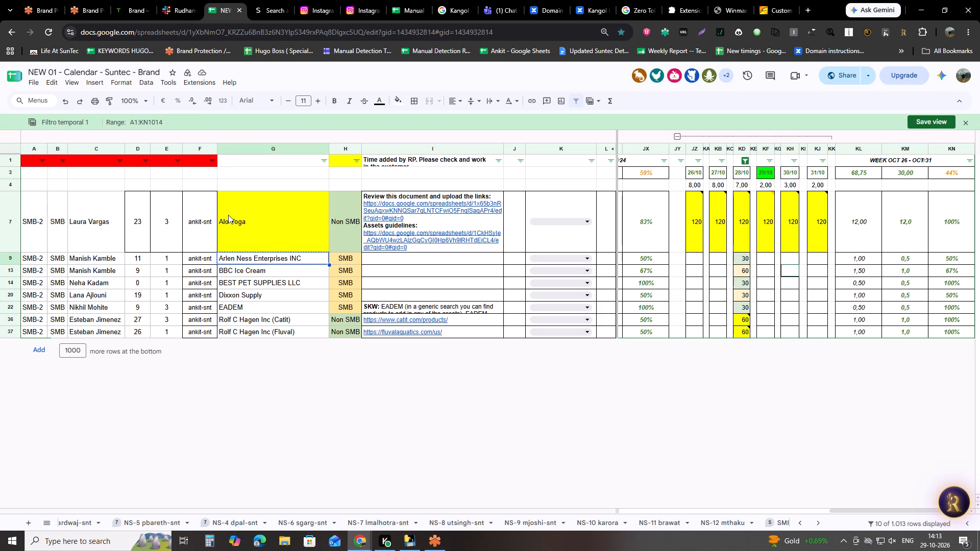
pyautogui.click(139, 0)
pyautogui.click(377, 186)
pyautogui.click(377, 192)
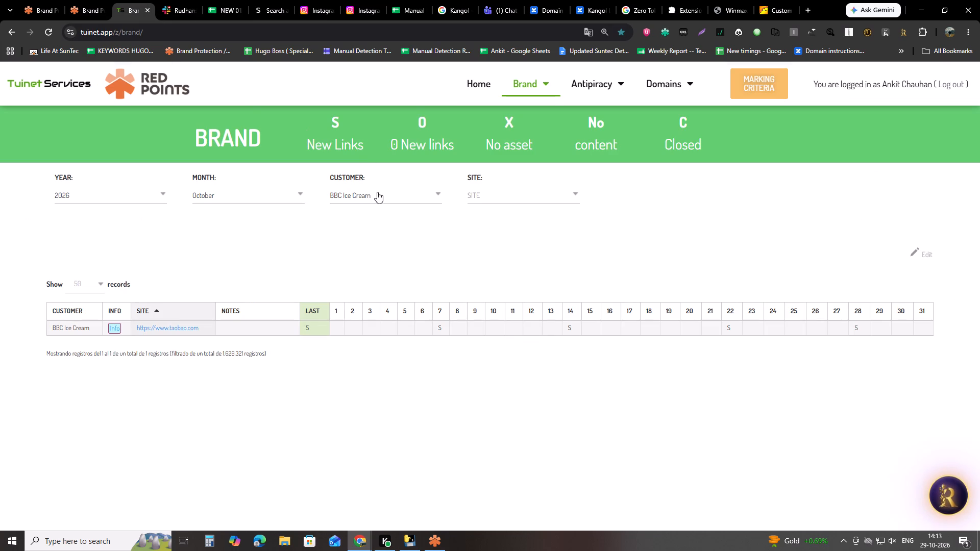
pyautogui.hotkey('ctrl', 'v')
pyautogui.hotkey('ctrl', 'v')
pyautogui.click(379, 233)
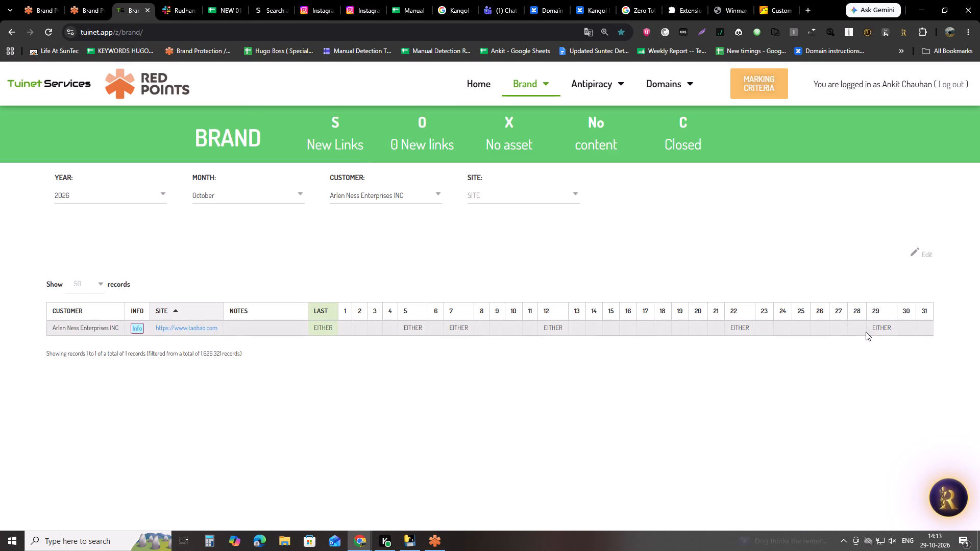
pyautogui.doubleClick(864, 331)
pyautogui.click(850, 377)
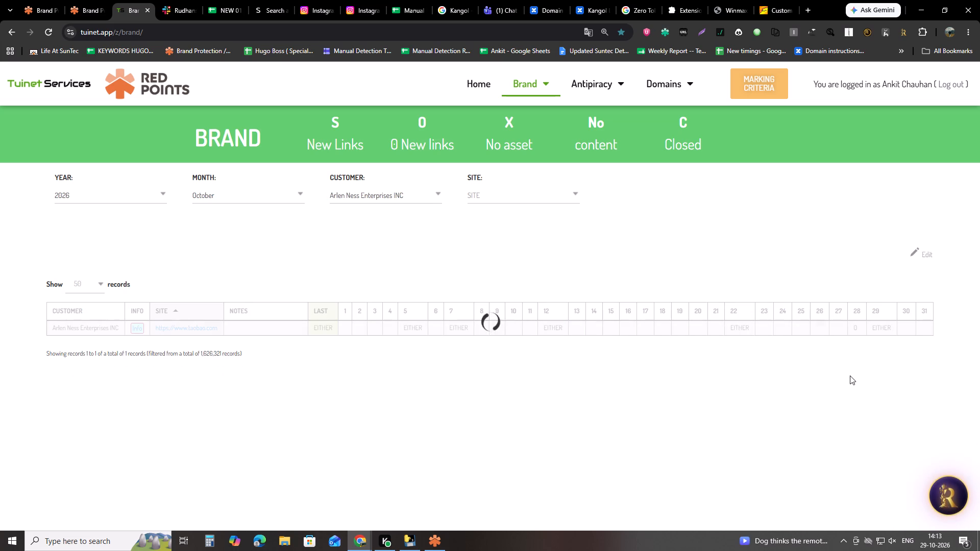
pyautogui.doubleClick(880, 330)
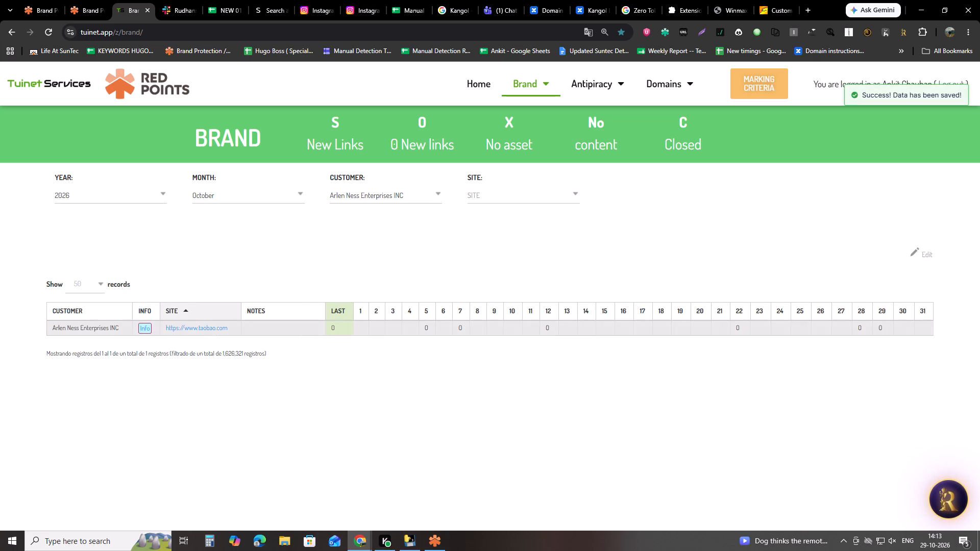
pyautogui.click(881, 346)
# Copy Alo Yoga from the calendar spreadsheet and filter the Brand tracker by that customer to review its October marks.
pyautogui.click(231, 0)
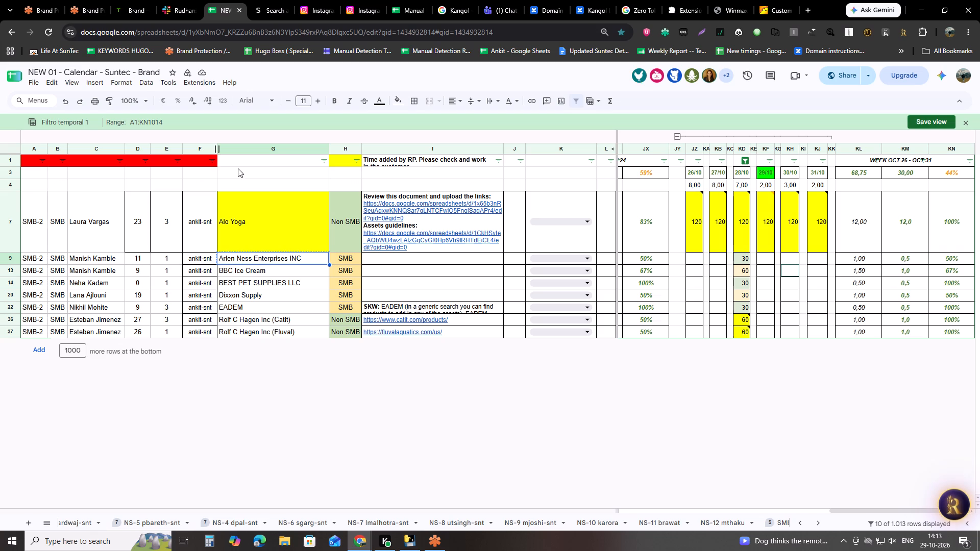
pyautogui.click(249, 236)
pyautogui.hotkey('ctrl', 'c')
pyautogui.click(139, 0)
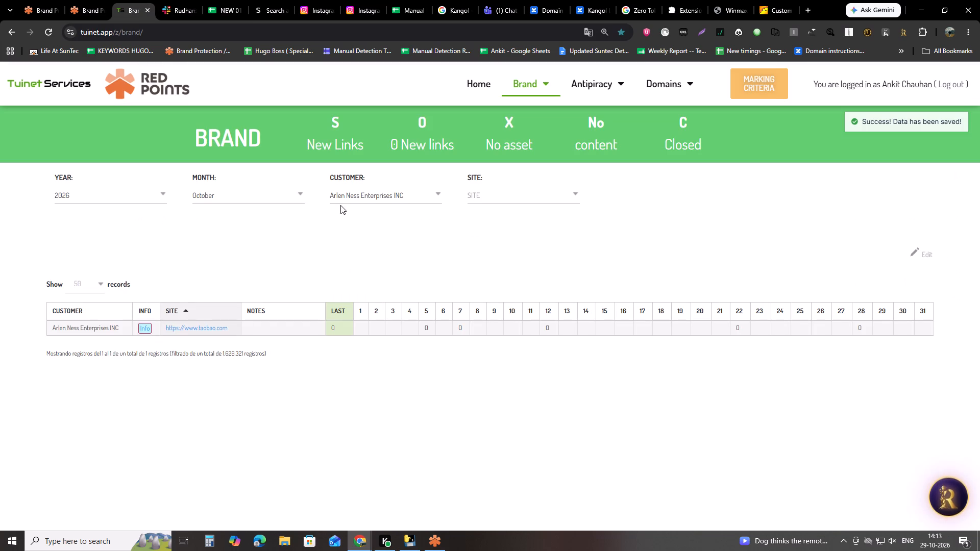
pyautogui.click(358, 200)
pyautogui.hotkey('ctrl', 'v')
pyautogui.hotkey('ctrl', 'v')
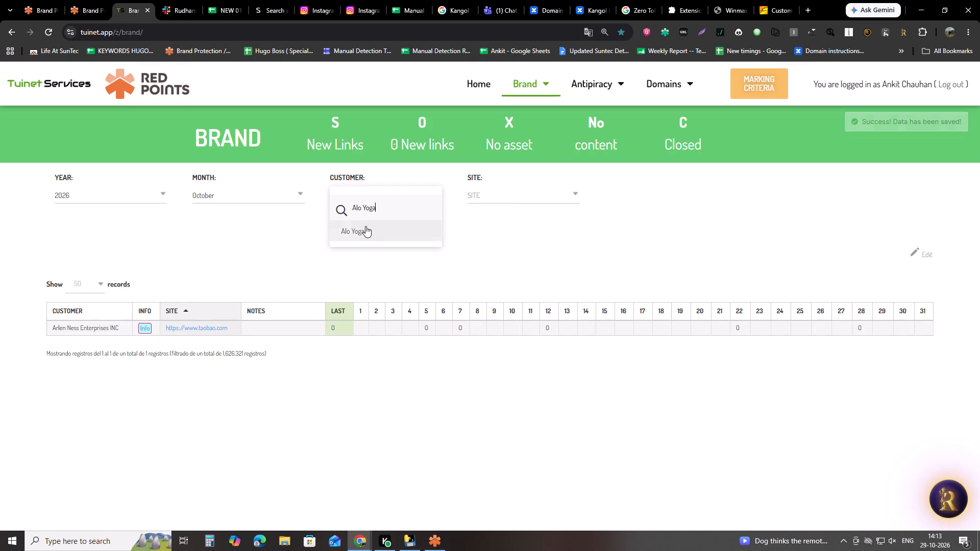
pyautogui.click(365, 226)
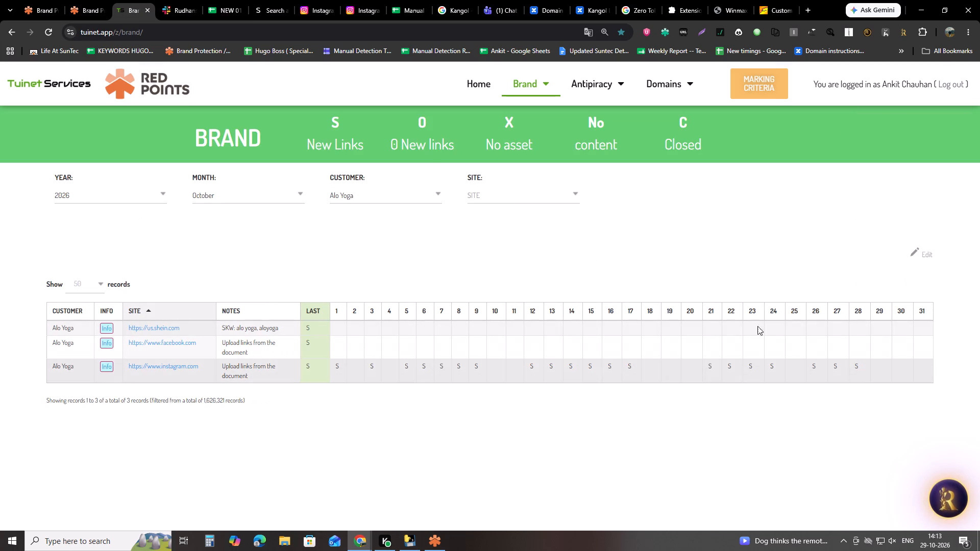
# Copy Arlen Ness Enterprises INC from the calendar spreadsheet again and filter the Brand tracker by it to recheck its day 28 mark.
pyautogui.click(212, 0)
pyautogui.click(299, 265)
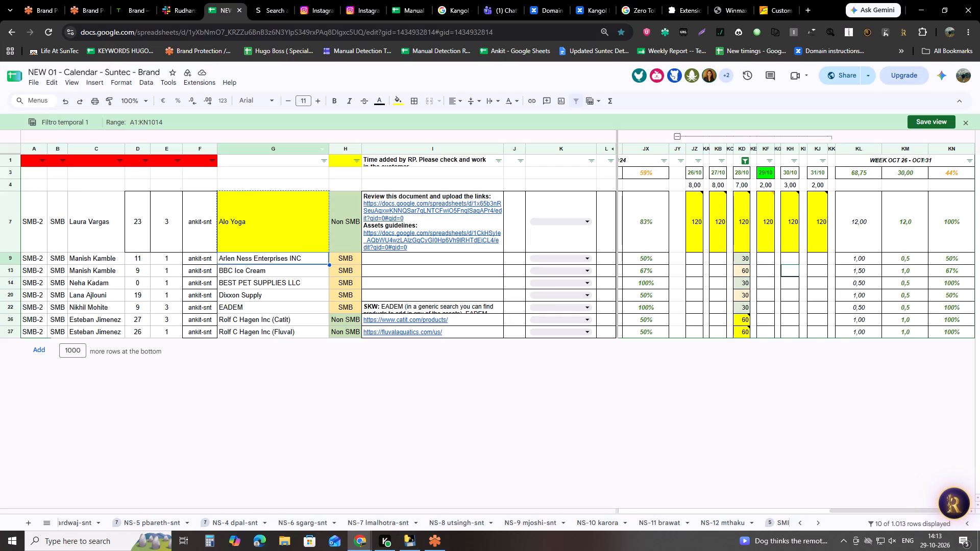
pyautogui.hotkey('ctrl', 'c')
pyautogui.click(141, 0)
pyautogui.click(396, 195)
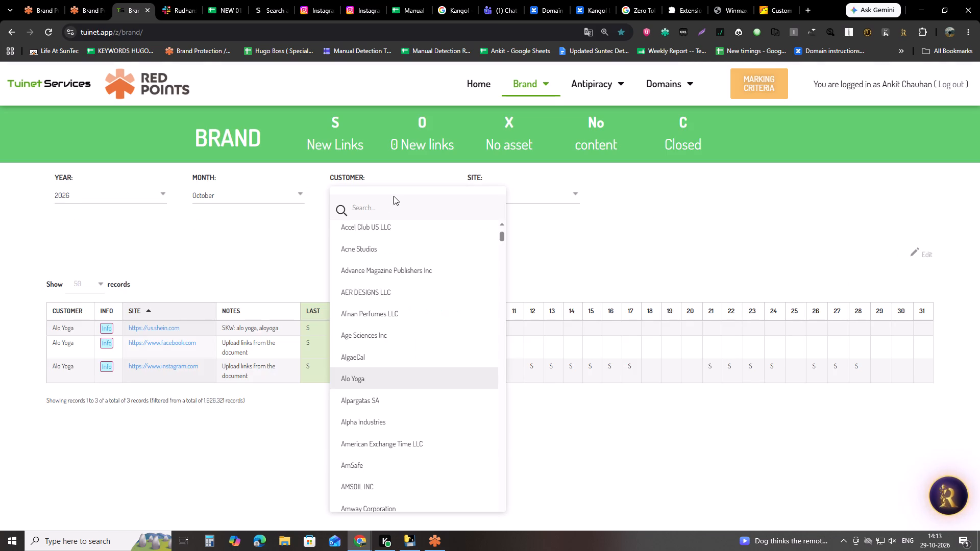
pyautogui.hotkey('ctrl', 'v')
pyautogui.hotkey('ctrl', 'v')
pyautogui.click(386, 229)
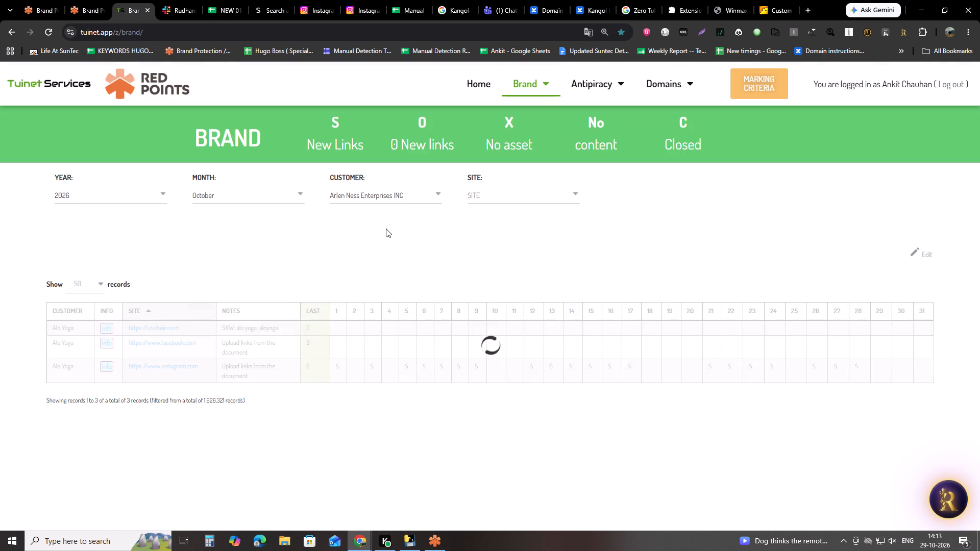
# Copy BBC Ice Cream from the calendar spreadsheet again and filter the Brand tracker by it to recheck its day 28 mark.
pyautogui.click(223, 0)
pyautogui.click(266, 277)
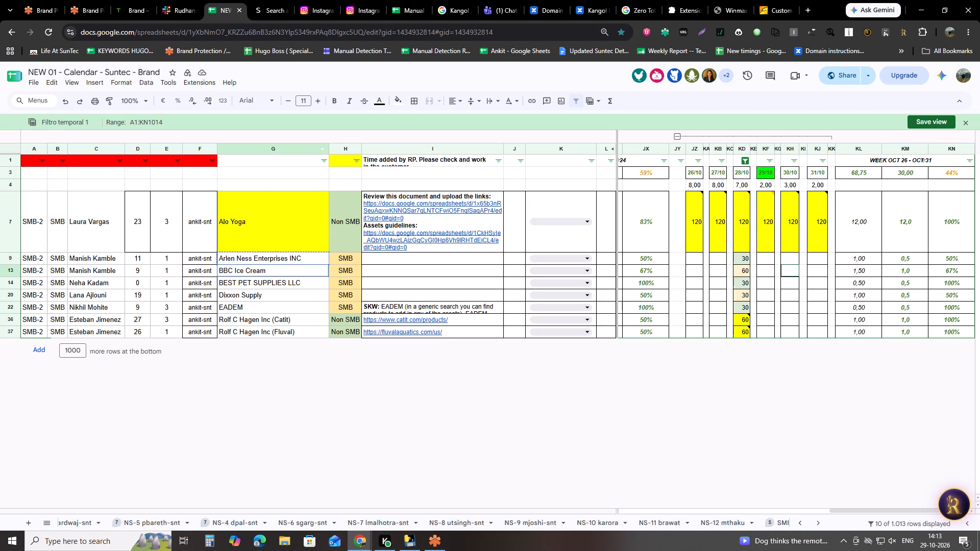
pyautogui.hotkey('ctrl', 'c')
pyautogui.click(143, 0)
pyautogui.click(362, 194)
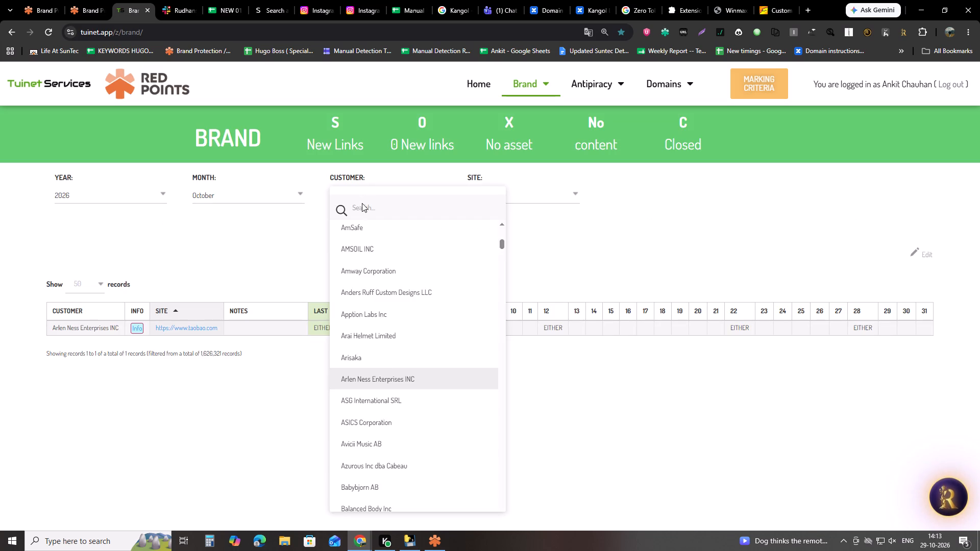
pyautogui.hotkey('ctrl', 'v')
pyautogui.hotkey('ctrl', 'v')
pyautogui.click(371, 231)
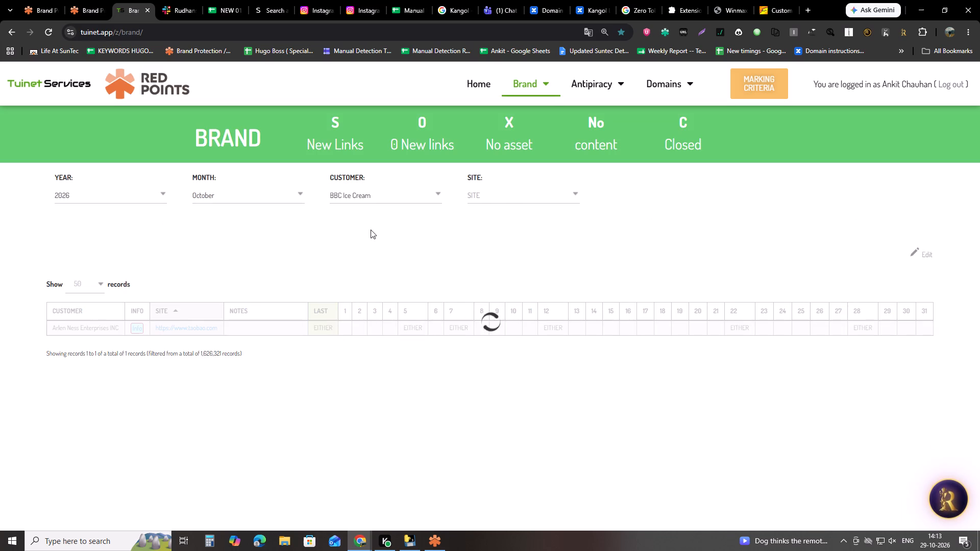
# Copy BEST PET SUPPLIES LLC from the calendar spreadsheet again and filter the Brand tracker by it to recheck its day 28 mark.
pyautogui.click(204, 0)
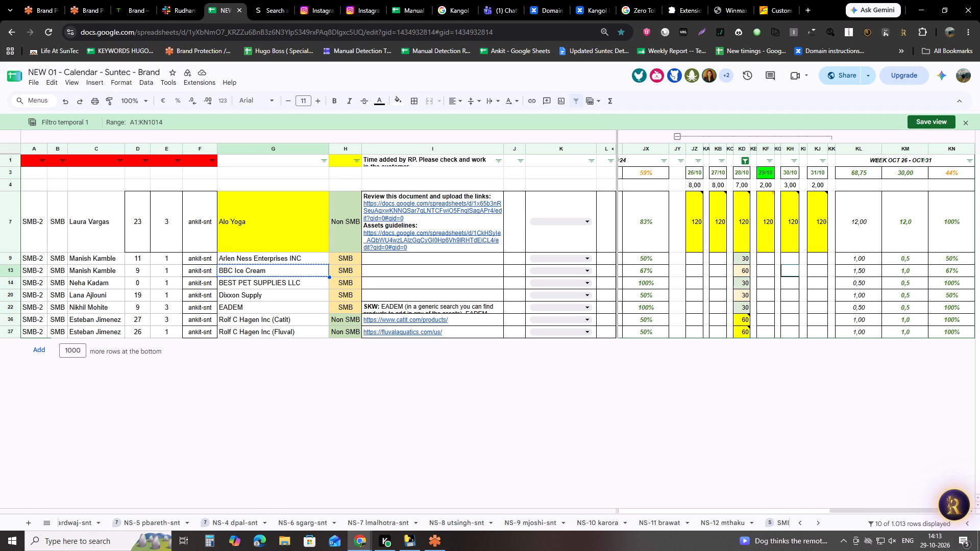
pyautogui.click(254, 285)
pyautogui.hotkey('ctrl', 'c')
pyautogui.click(138, 0)
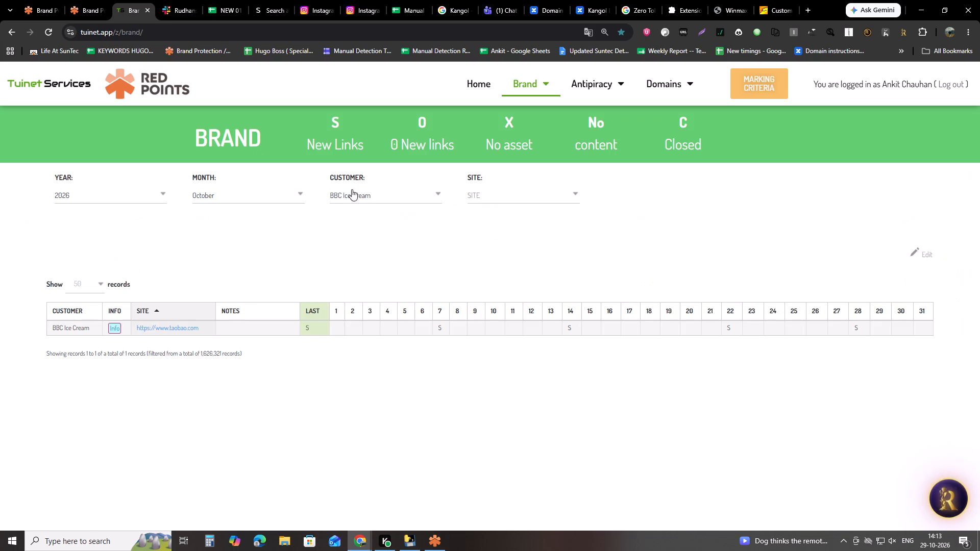
pyautogui.click(364, 195)
pyautogui.hotkey('ctrl', 'v')
pyautogui.hotkey('ctrl', 'v')
pyautogui.click(380, 230)
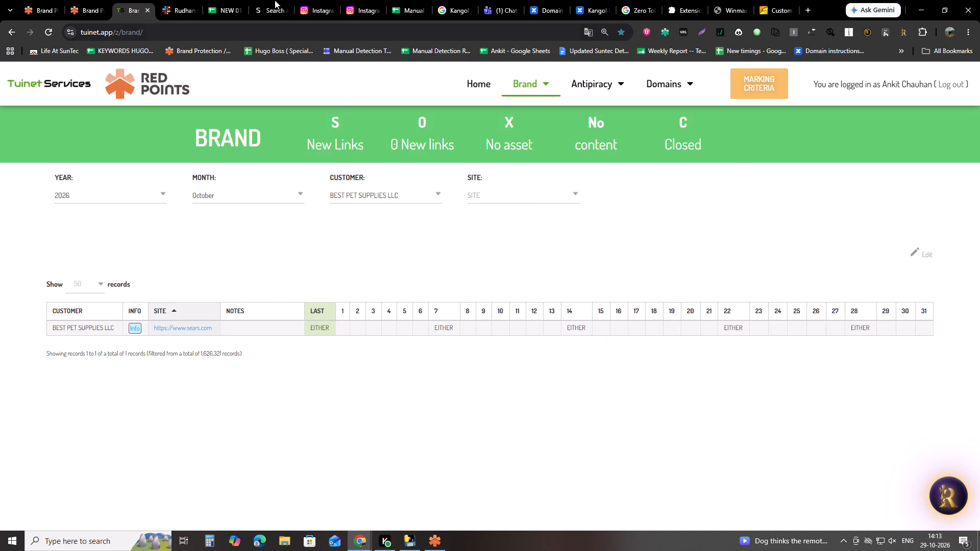
# Copy Dixxon Supply from the calendar spreadsheet again and filter the Brand tracker by it to recheck its day 28 mark.
pyautogui.click(230, 0)
pyautogui.click(292, 302)
pyautogui.hotkey('ctrl', 'c')
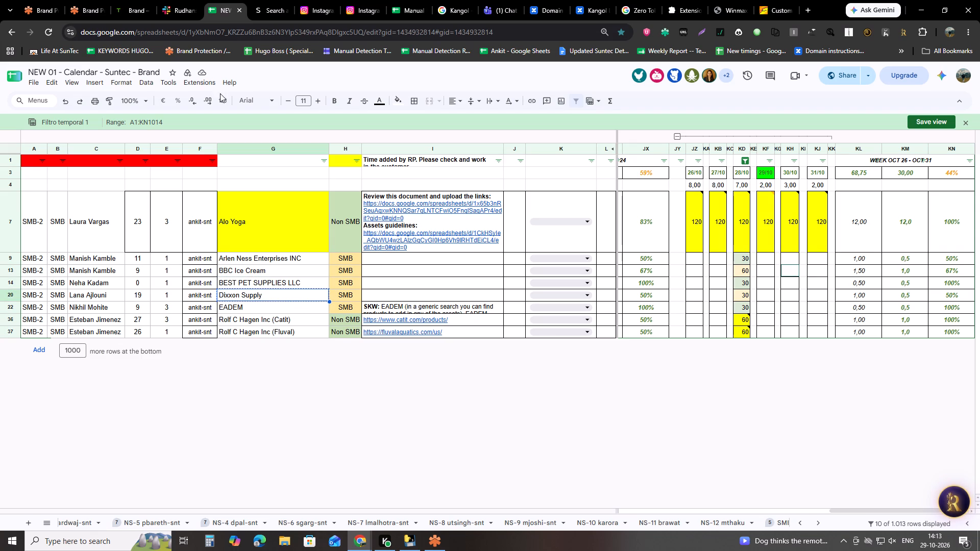
pyautogui.click(126, 0)
pyautogui.click(376, 200)
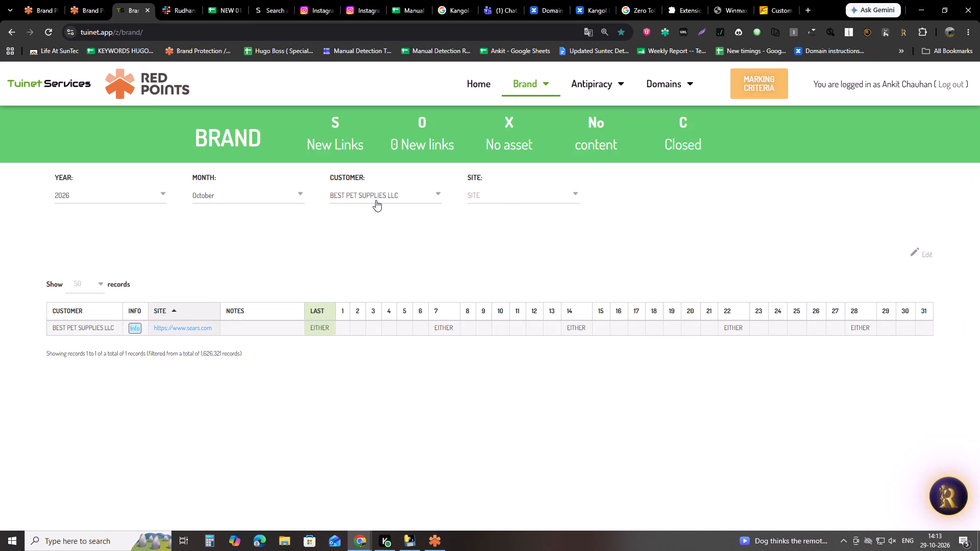
pyautogui.hotkey('ctrl', 'v')
pyautogui.hotkey('ctrl', 'v')
pyautogui.click(374, 235)
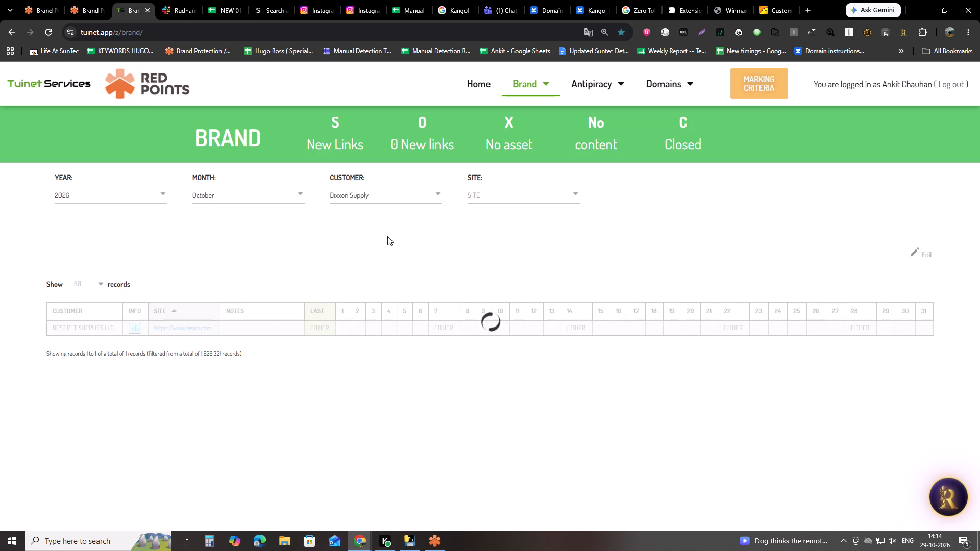
# Copy EADEM from the calendar spreadsheet again and filter the Brand tracker by its EADM customer entry to recheck its day 28 marks.
pyautogui.click(216, 0)
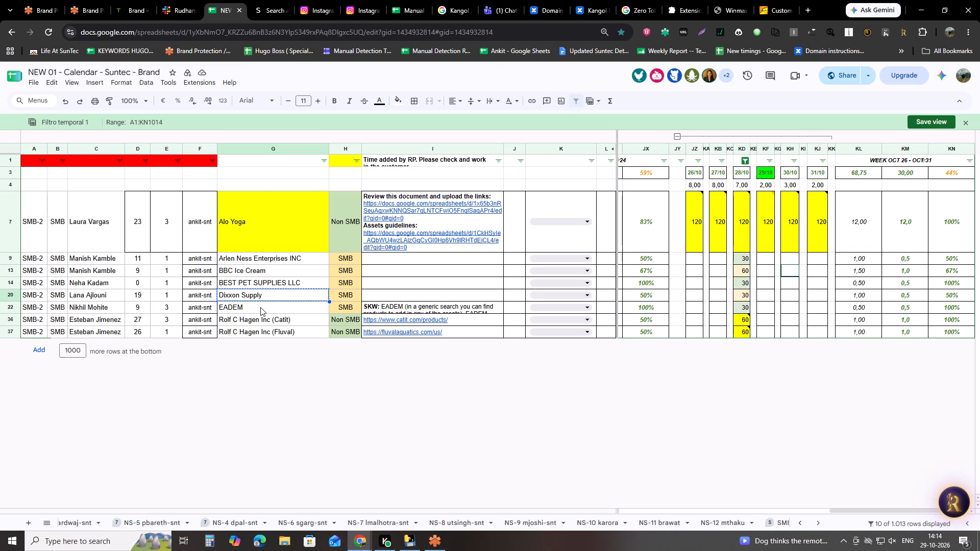
pyautogui.click(260, 307)
pyautogui.hotkey('ctrl', 'c')
pyautogui.click(142, 0)
pyautogui.click(365, 190)
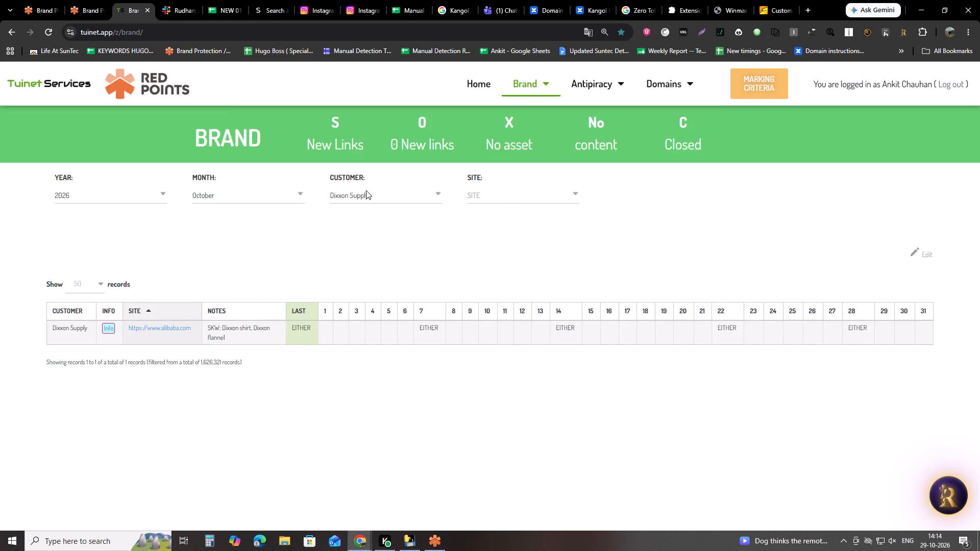
pyautogui.hotkey('ctrl', 'v')
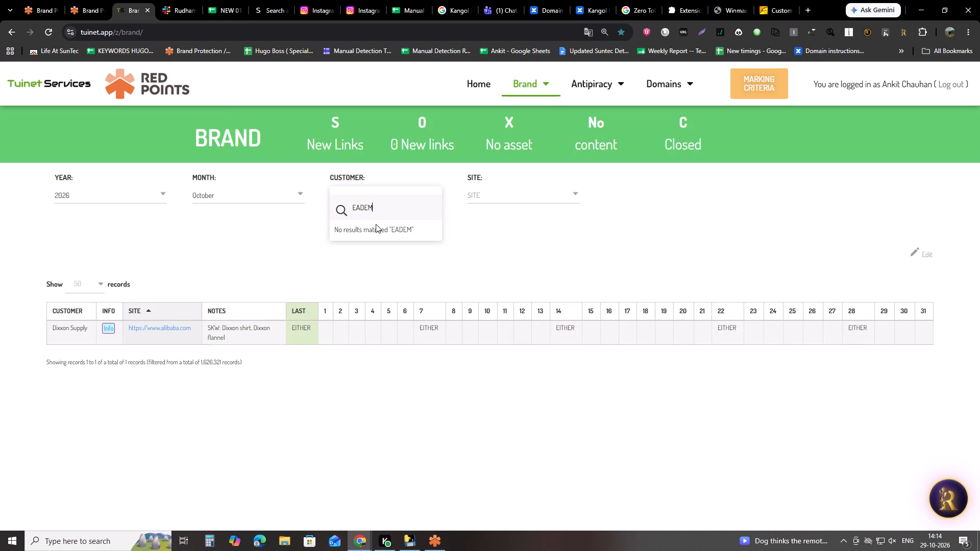
pyautogui.press('BackSpace')
pyautogui.press('BackSpace')
pyautogui.click(383, 248)
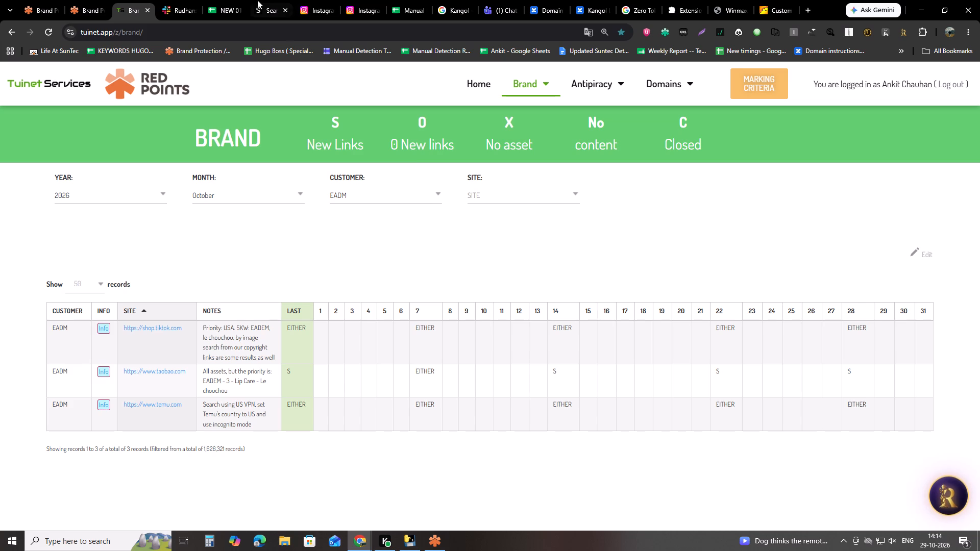
# Filter the Brand tracker by Rolf C Hagen Inc (Catit), copied from the calendar, and mark day 28 as EITHER for both Temu sites.
pyautogui.click(208, 0)
pyautogui.click(256, 321)
pyautogui.hotkey('ctrl', 'c')
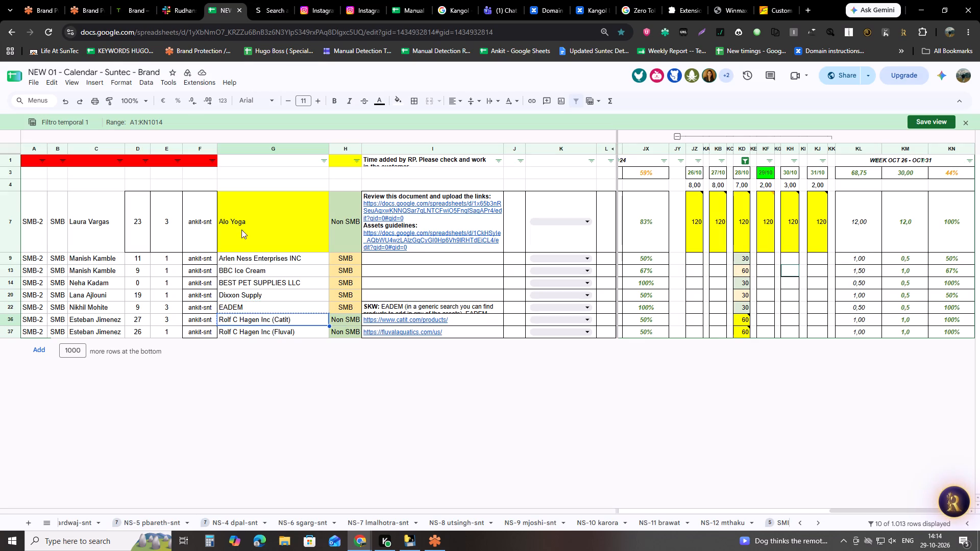
pyautogui.click(133, 0)
pyautogui.click(382, 190)
pyautogui.hotkey('ctrl', 'v')
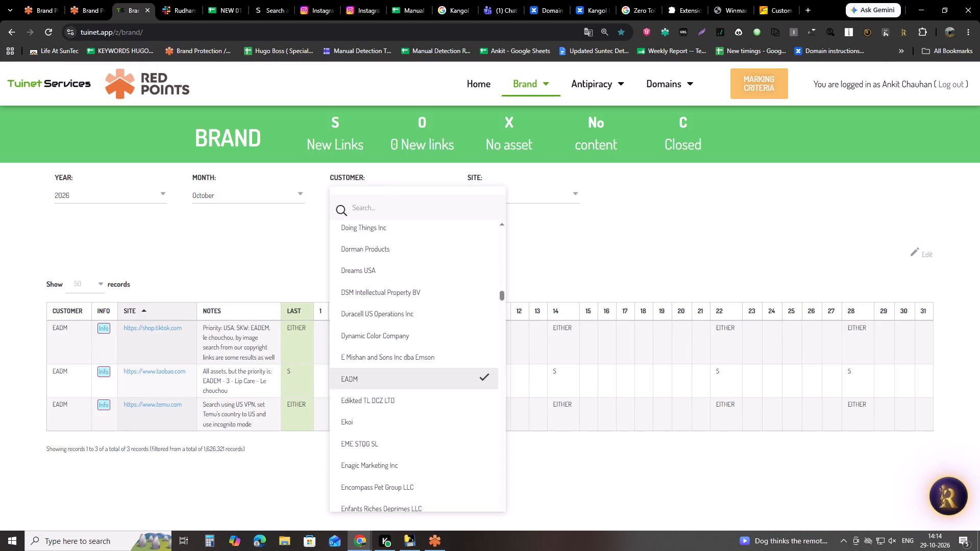
pyautogui.click(379, 231)
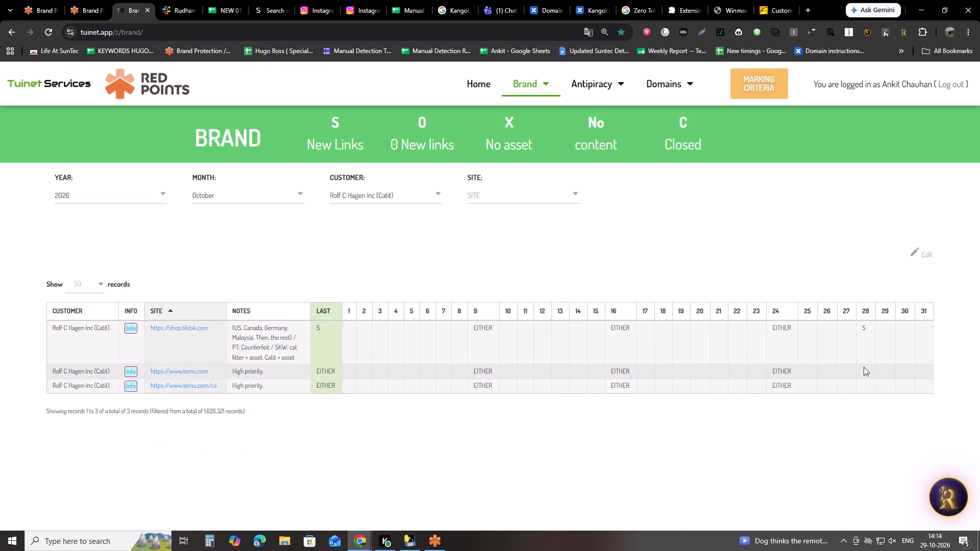
pyautogui.doubleClick(862, 368)
pyautogui.doubleClick(862, 376)
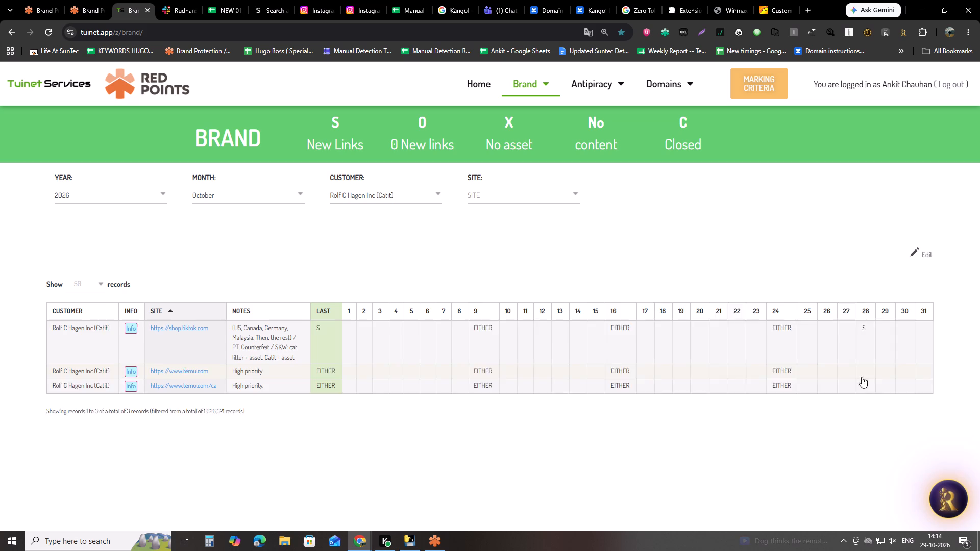
pyautogui.click(843, 419)
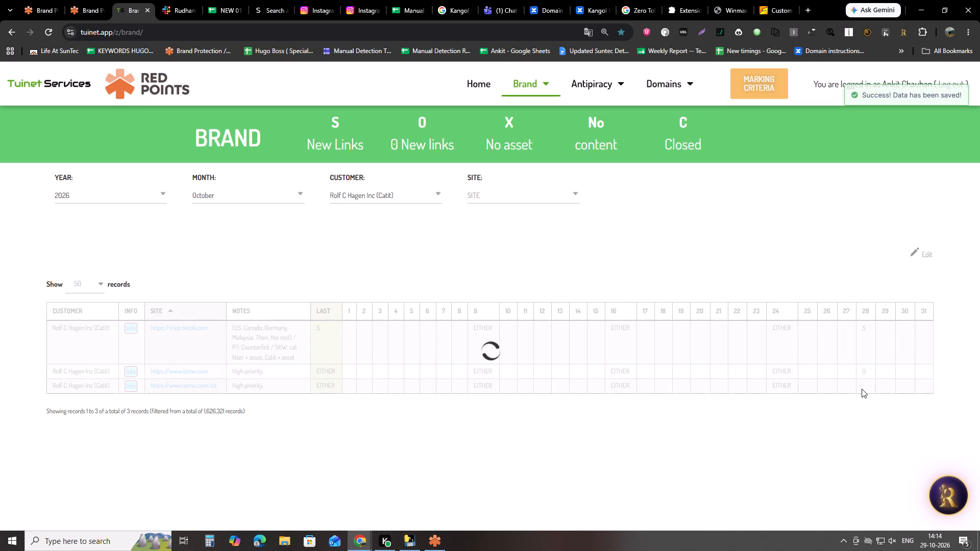
pyautogui.doubleClick(862, 389)
pyautogui.click(842, 435)
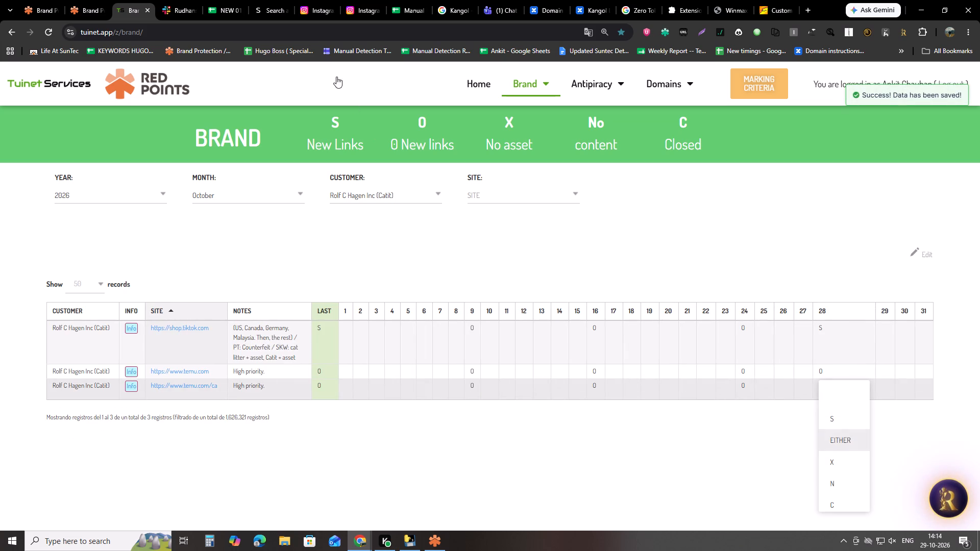
# Filter the Brand tracker by Rolf C Hagen Inc (Fluval), copied from the calendar, and enter the day 28 mark for shop.tiktok.com.
pyautogui.click(229, 0)
pyautogui.click(294, 336)
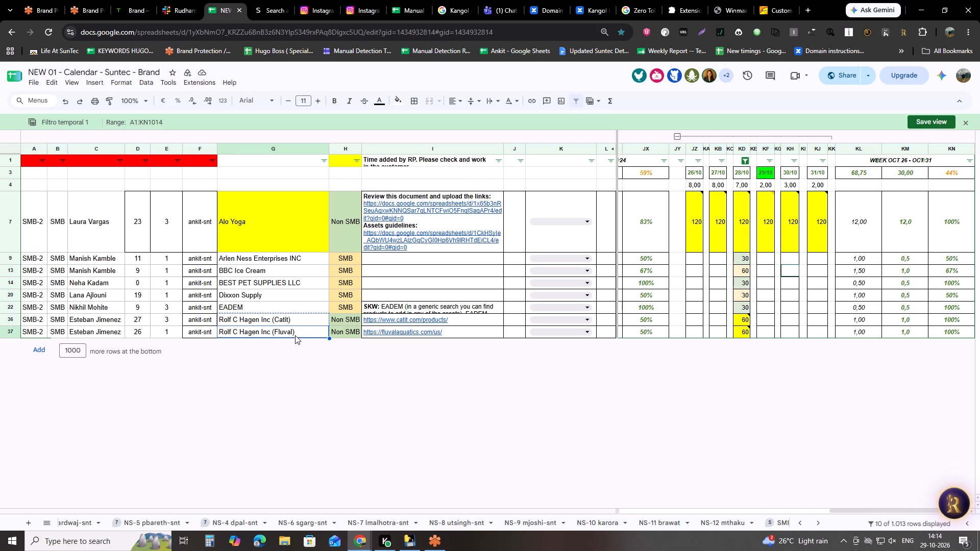
pyautogui.hotkey('ctrl', 'c')
pyautogui.click(144, 0)
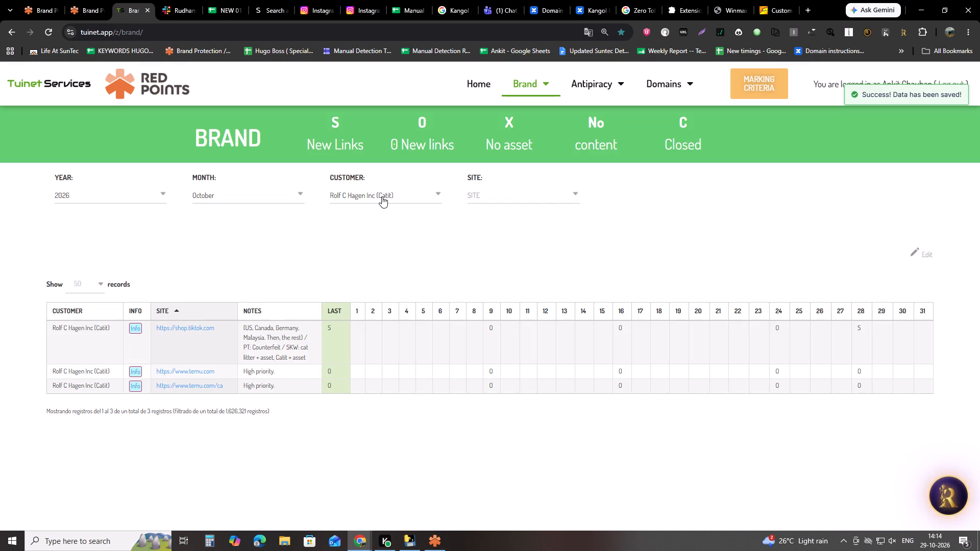
pyautogui.click(382, 196)
pyautogui.hotkey('ctrl', 'v')
pyautogui.click(383, 232)
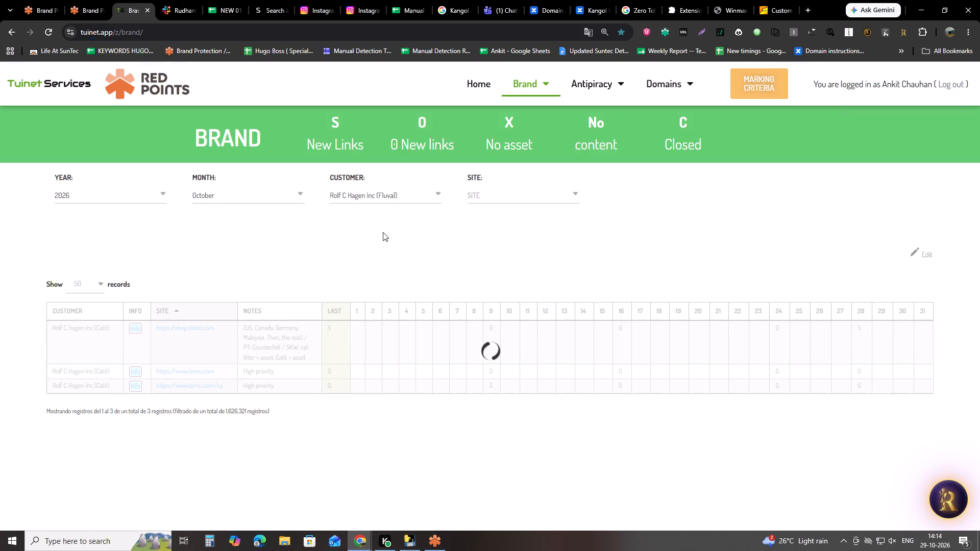
pyautogui.doubleClick(859, 332)
pyautogui.click(852, 382)
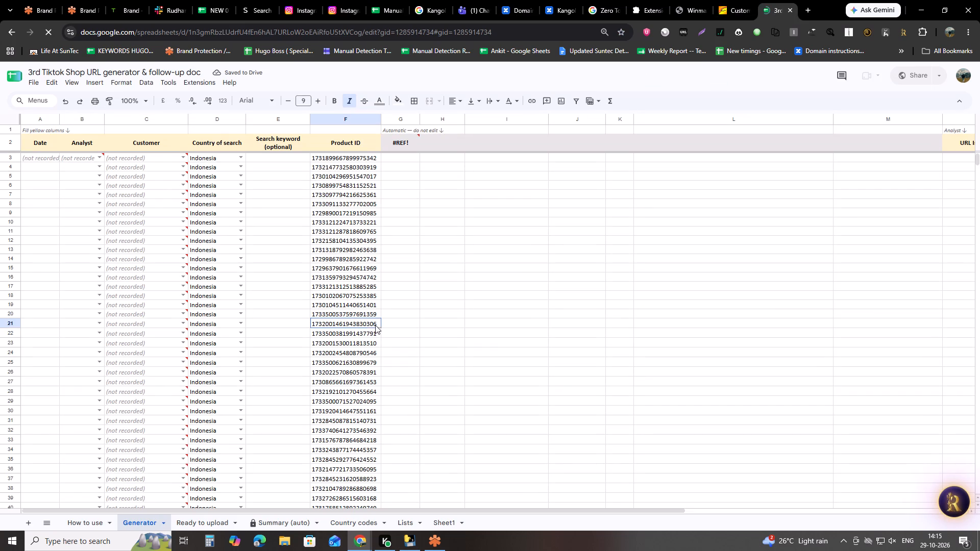
# In the 3rd Tiktok Shop URL generator spreadsheet's Generator sheet, find the first empty row below the last Product ID.
pyautogui.hotkey('ctrl', 'Down')
pyautogui.hotkey('ctrl', 'Down')
pyautogui.hotkey('ctrl', 'Down')
pyautogui.hotkey('ctrl', 'Down')
pyautogui.hotkey('ctrl', 'Down')
pyautogui.hotkey('ctrl', 'Down')
pyautogui.hotkey('ctrl', 'Down')
pyautogui.hotkey('ctrl', 'Down')
pyautogui.hotkey('ctrl', 'Down')
pyautogui.hotkey('ctrl', 'Down')
pyautogui.hotkey('ctrl', 'Down')
pyautogui.hotkey('ctrl', 'Down')
pyautogui.hotkey('ctrl', 'Down')
pyautogui.hotkey('ctrl', 'Down')
pyautogui.hotkey('ctrl', 'Down')
pyautogui.hotkey('ctrl', 'Down')
pyautogui.hotkey('ctrl', 'Down')
pyautogui.hotkey('ctrl', 'Down')
pyautogui.hotkey('ctrl', 'Down')
pyautogui.hotkey('ctrl', 'Down')
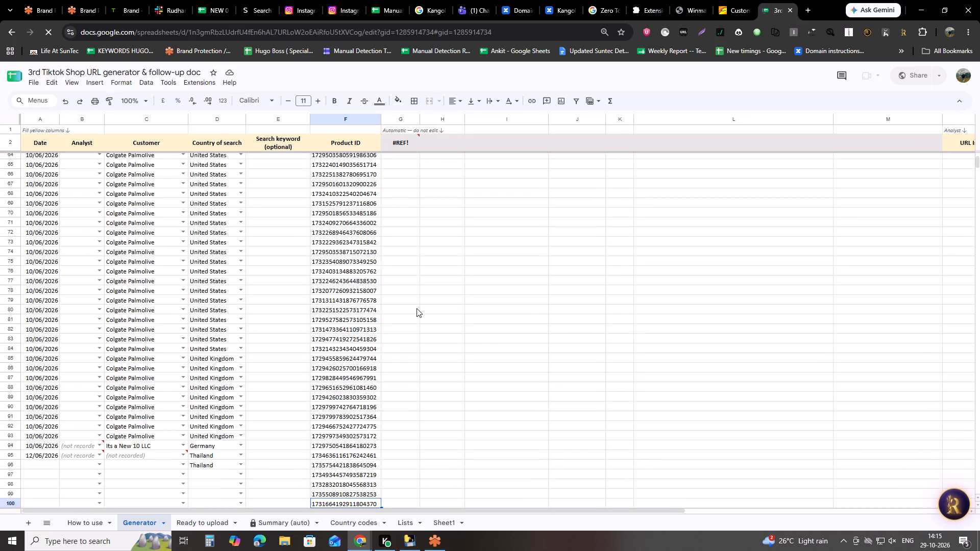
pyautogui.hotkey('ctrl', 'Down')
pyautogui.hotkey('ctrl', 'Down')
pyautogui.hotkey('ctrl', 'Down')
pyautogui.hotkey('ctrl', 'Down')
pyautogui.hotkey('ctrl', 'Down')
pyautogui.hotkey('ctrl', 'Down')
pyautogui.hotkey('ctrl', 'Down')
pyautogui.hotkey('ctrl', 'Down')
pyautogui.hotkey('ctrl', 'Down')
pyautogui.hotkey('ctrl', 'Down')
pyautogui.hotkey('ctrl', 'Down')
pyautogui.hotkey('ctrl', 'Down')
pyautogui.press('Down')
pyautogui.press('Down')
pyautogui.press('Down')
pyautogui.press('Down')
pyautogui.press('Down')
pyautogui.press('Down')
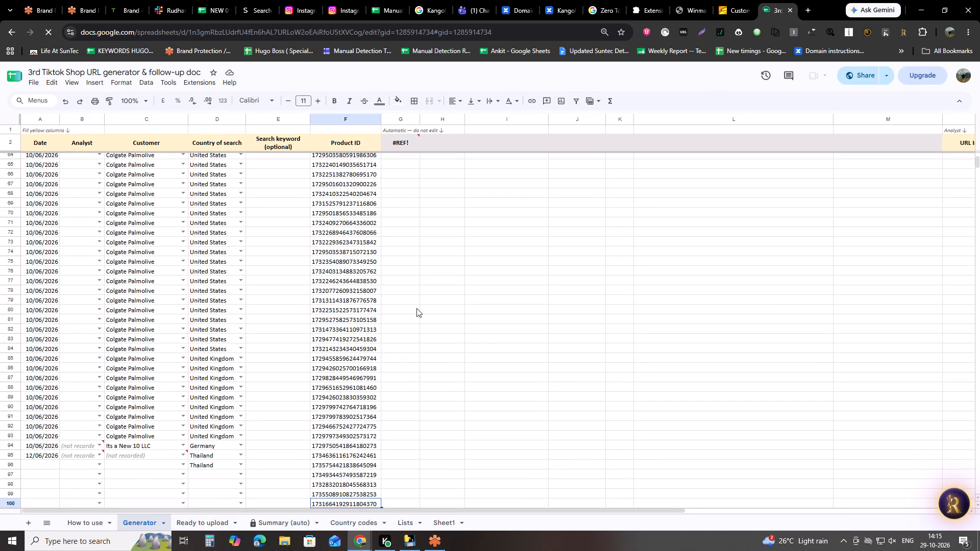
pyautogui.hotkey('ctrl', 'Down')
pyautogui.hotkey('ctrl', 'Down')
pyautogui.hotkey('ctrl', 'Down')
pyautogui.hotkey('ctrl', 'Down')
pyautogui.hotkey('ctrl', 'Down')
pyautogui.hotkey('ctrl', 'Down')
pyautogui.hotkey('ctrl', 'Down')
pyautogui.hotkey('ctrl', 'Down')
pyautogui.hotkey('ctrl', 'Down')
pyautogui.hotkey('ctrl', 'Down')
pyautogui.hotkey('ctrl', 'Down')
pyautogui.hotkey('ctrl', 'Down')
pyautogui.hotkey('ctrl', 'Down')
pyautogui.hotkey('ctrl', 'Down')
pyautogui.hotkey('ctrl', 'Down')
pyautogui.hotkey('ctrl', 'Down')
pyautogui.hotkey('ctrl', 'Down')
pyautogui.hotkey('ctrl', 'Down')
pyautogui.hotkey('ctrl', 'Down')
pyautogui.hotkey('ctrl', 'Down')
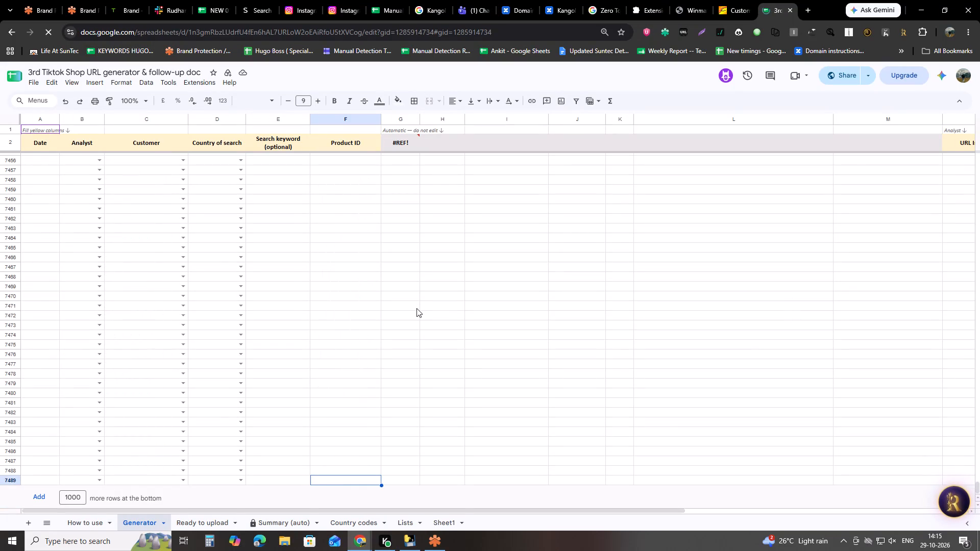
pyautogui.hotkey('ctrl', 'Up')
pyautogui.press('Down')
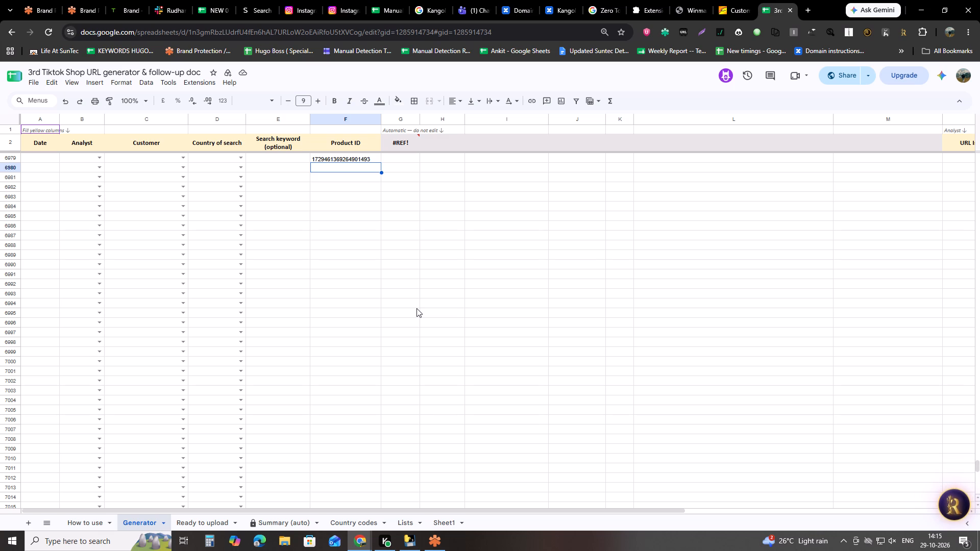
# Examine the most recent Generator entries above the last Product ID, including their dates, analysts, customers and countries.
pyautogui.press('Up')
pyautogui.press('Up')
pyautogui.press('Up')
pyautogui.press('Up')
pyautogui.press('Up')
pyautogui.press('Up')
pyautogui.press('Up')
pyautogui.press('Up')
pyautogui.press('Up')
pyautogui.press('Up')
pyautogui.press('Up')
pyautogui.press('Up')
pyautogui.press('Up')
pyautogui.press('Up')
pyautogui.press('Up')
pyautogui.press('Up')
pyautogui.press('Up')
pyautogui.press('Up')
pyautogui.press('Up')
pyautogui.press('Up')
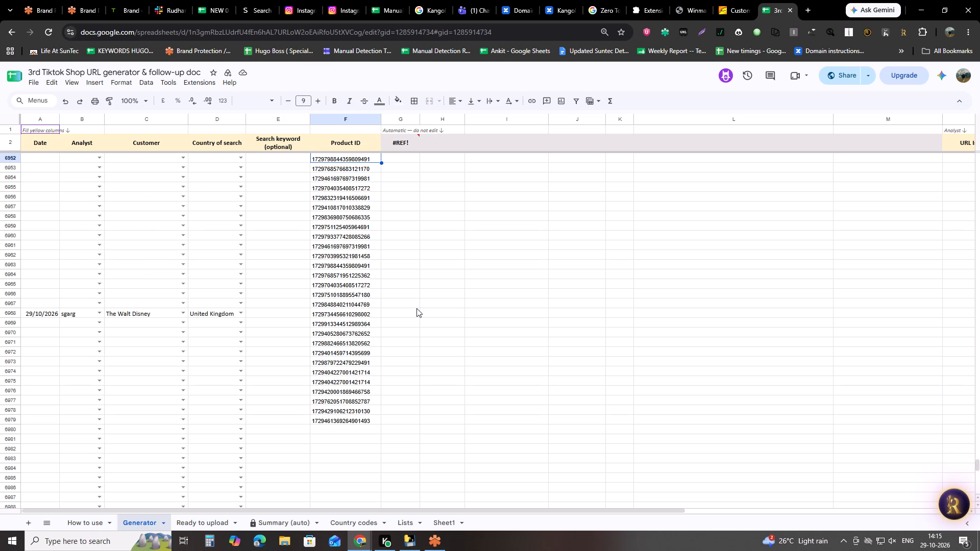
pyautogui.hotkey('ctrl', 'Up')
pyautogui.press('Up')
pyautogui.press('Up')
pyautogui.press('Up')
pyautogui.press('Up')
pyautogui.press('Up')
pyautogui.press('Up')
pyautogui.press('Up')
pyautogui.press('Up')
pyautogui.press('Up')
pyautogui.press('Up')
pyautogui.press('Up')
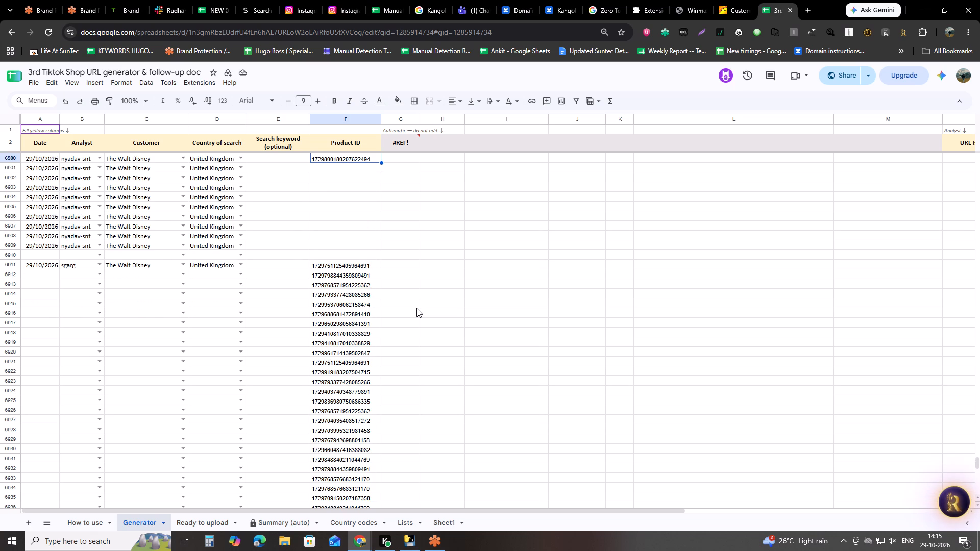
# Return to the end of the Product ID column and select the empty cell in row 6983, below the last entry.
pyautogui.hotkey('ctrl', 'Down')
pyautogui.hotkey('ctrl', 'Down')
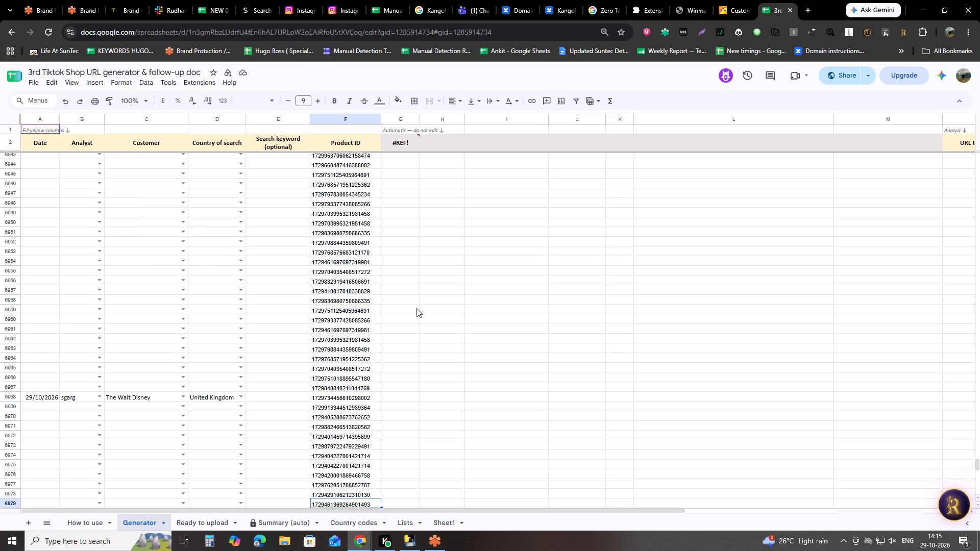
pyautogui.hotkey('ctrl', 'Down')
pyautogui.hotkey('ctrl', 'Up')
pyautogui.press('Down')
pyautogui.press('Down')
pyautogui.press('Down')
pyautogui.press('Down')
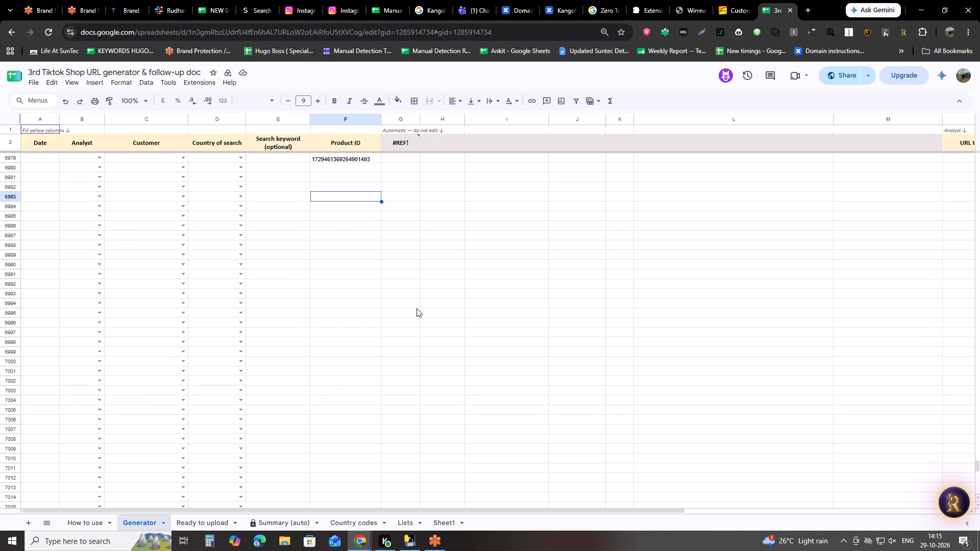
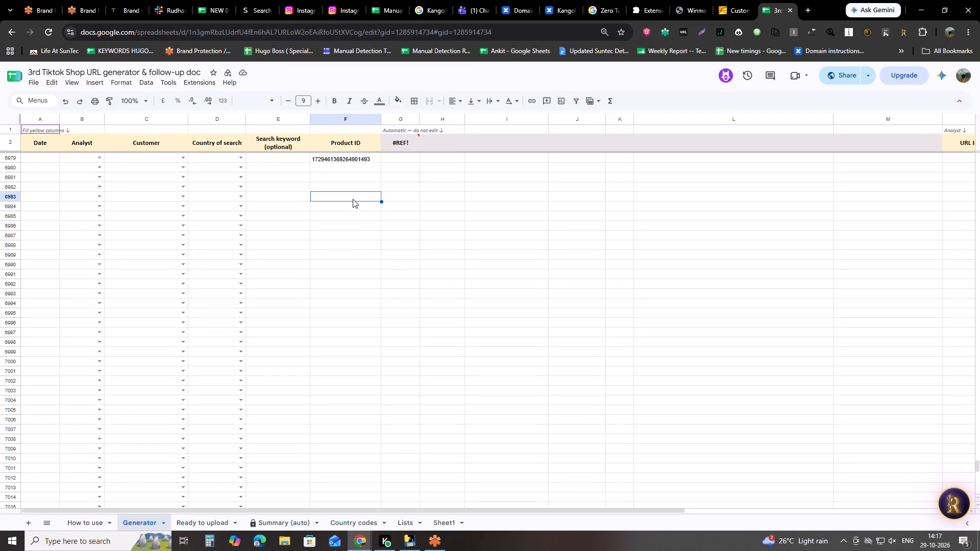
# Reload the Generator sheet and select the first Product ID entry in row 3.
pyautogui.press('F5')
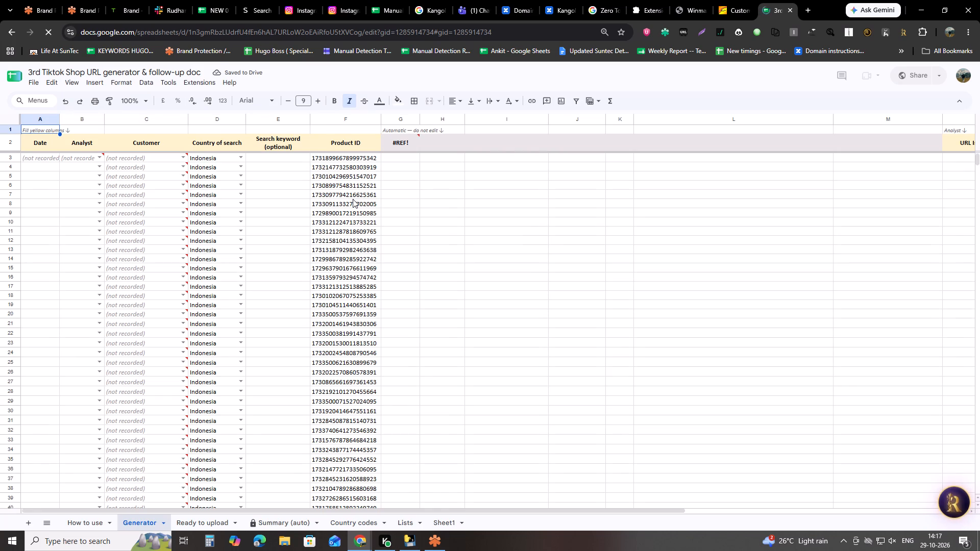
pyautogui.press('Down')
pyautogui.press('Down')
pyautogui.press('Down')
pyautogui.press('Down')
pyautogui.press('Down')
pyautogui.press('Right')
pyautogui.press('Right')
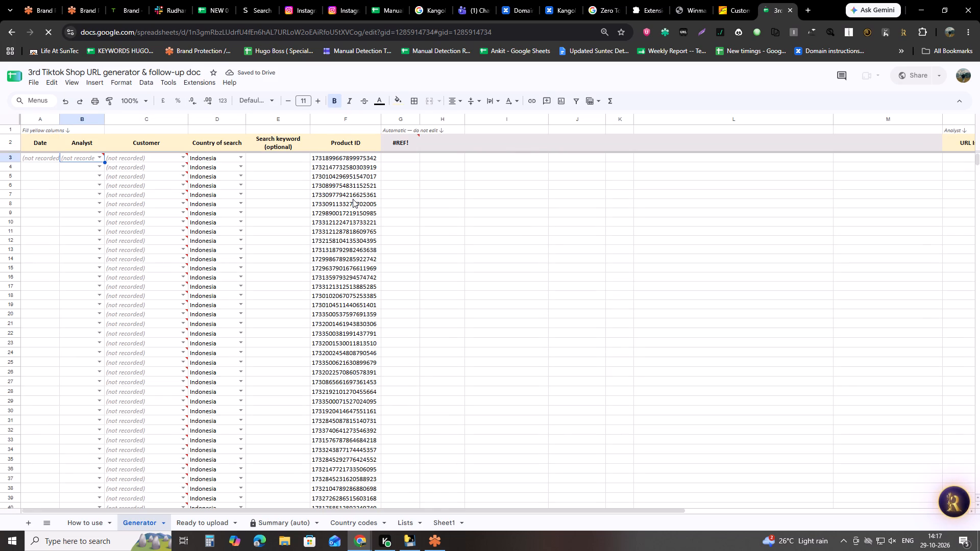
pyautogui.press('Right')
pyautogui.press('Right')
pyautogui.press('Right')
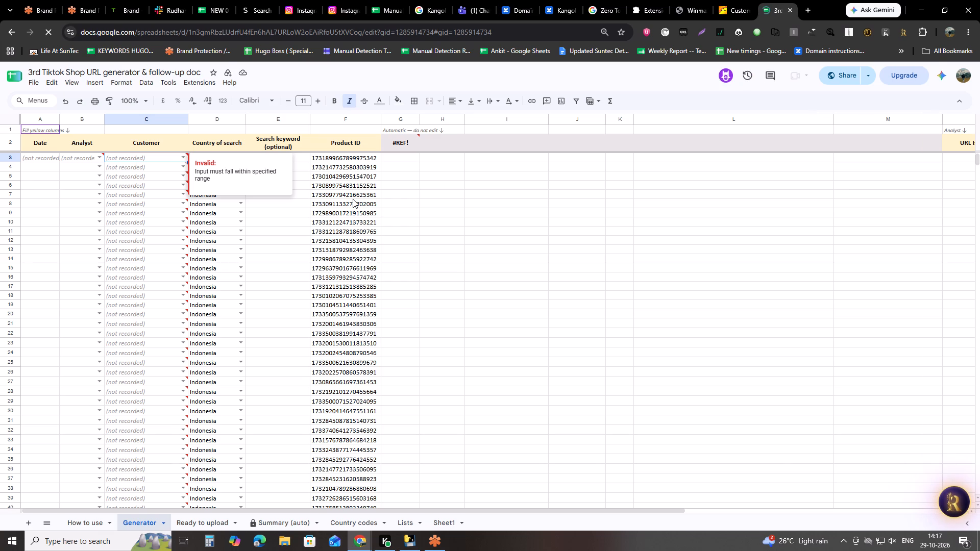
pyautogui.press('Right')
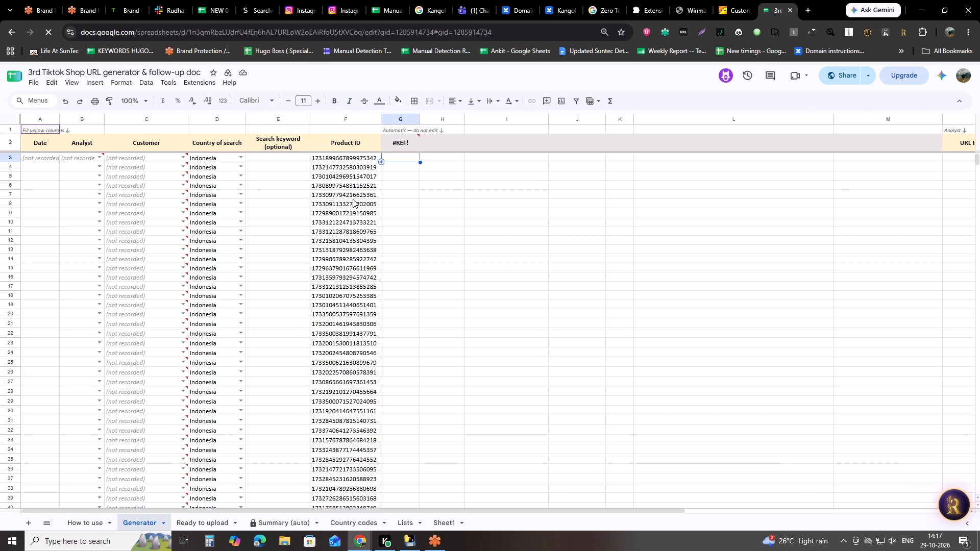
pyautogui.press('Left')
# Go down past the filled Product ID rows to the bottom of the Generator sheet.
pyautogui.hotkey('ctrl', 'Down')
pyautogui.hotkey('ctrl', 'Down')
pyautogui.hotkey('ctrl', 'Down')
pyautogui.hotkey('ctrl', 'Down')
pyautogui.hotkey('ctrl', 'Down')
pyautogui.hotkey('ctrl', 'Down')
pyautogui.hotkey('ctrl', 'Down')
pyautogui.hotkey('ctrl', 'Down')
pyautogui.hotkey('ctrl', 'Down')
pyautogui.hotkey('ctrl', 'Down')
pyautogui.hotkey('ctrl', 'Down')
pyautogui.hotkey('ctrl', 'Down')
pyautogui.hotkey('ctrl', 'Down')
pyautogui.hotkey('ctrl', 'Down')
pyautogui.hotkey('ctrl', 'Down')
pyautogui.hotkey('ctrl', 'Down')
pyautogui.hotkey('ctrl', 'Down')
pyautogui.hotkey('ctrl', 'Down')
pyautogui.hotkey('ctrl', 'Down')
pyautogui.hotkey('ctrl', 'Down')
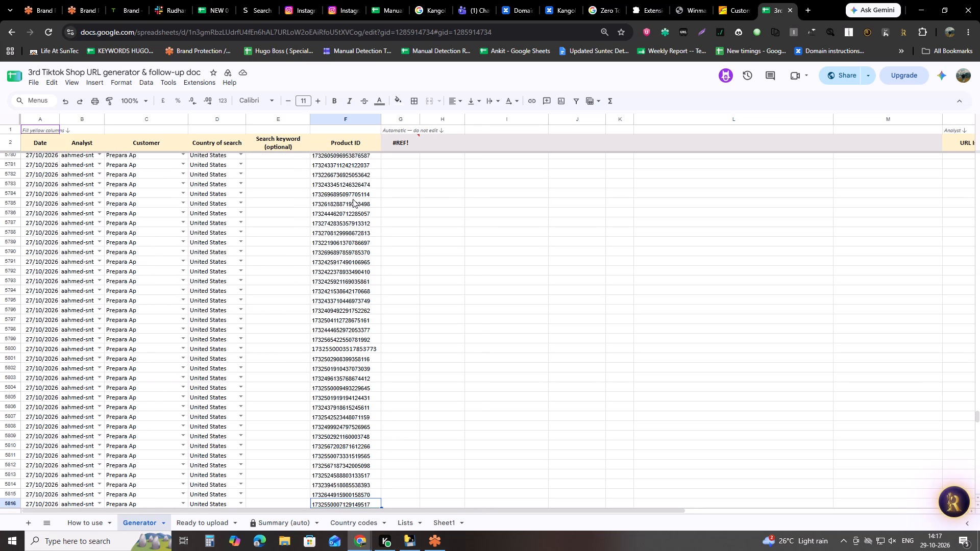
pyautogui.press('Right')
pyautogui.press('Left')
pyautogui.press('Left')
pyautogui.hotkey('ctrl', 'Down')
pyautogui.hotkey('ctrl', 'Down')
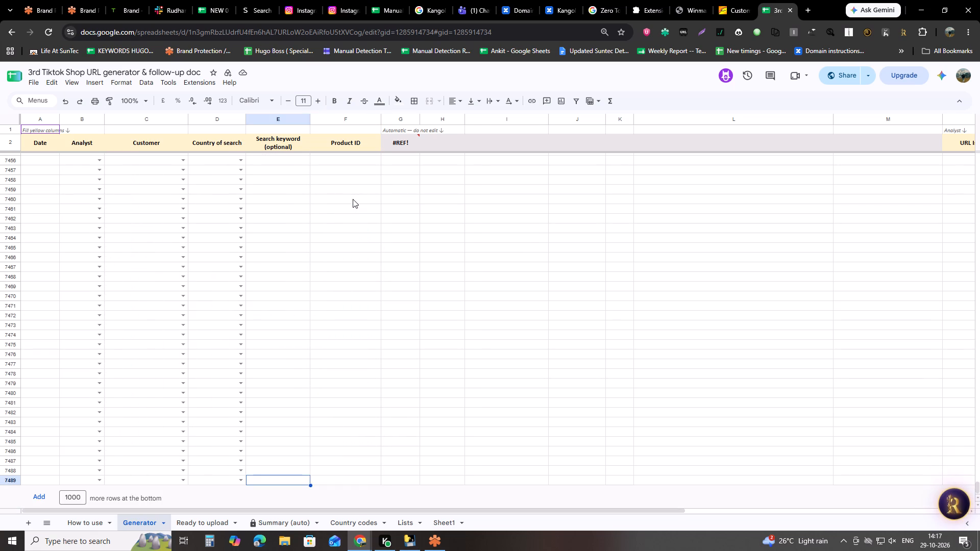
# Go back up to the last Product ID and select the Analyst cell in empty row 6981 below it.
pyautogui.press('Right')
pyautogui.hotkey('ctrl', 'Up')
pyautogui.press('Down')
pyautogui.press('Down')
pyautogui.press('Left')
pyautogui.press('Left')
pyautogui.press('Left')
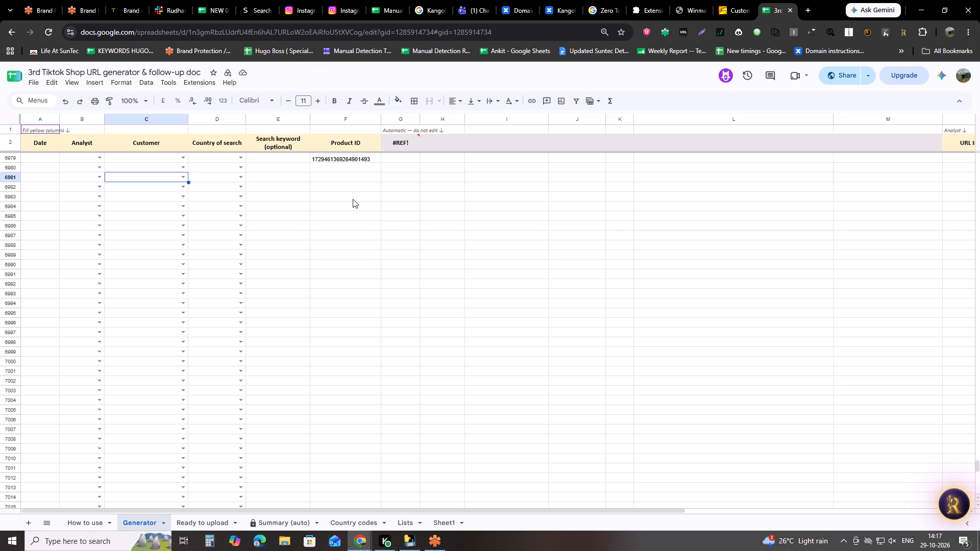
pyautogui.press('Left')
pyautogui.press('Right')
pyautogui.press('Right')
pyautogui.press('Left')
pyautogui.press('Left')
pyautogui.press('Left')
pyautogui.press('Right')
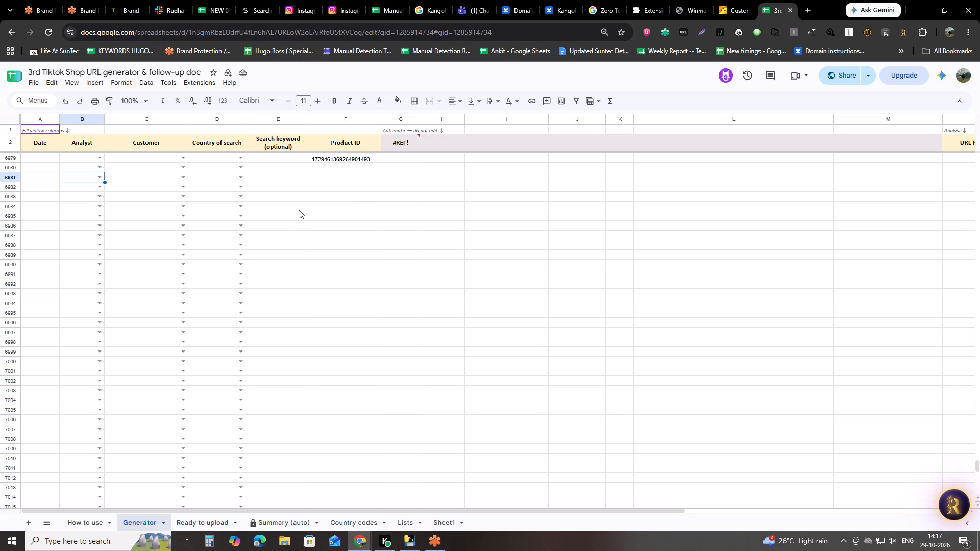
# Reload the TikTok Shop URL generator spreadsheet once more.
pyautogui.click(50, 27)
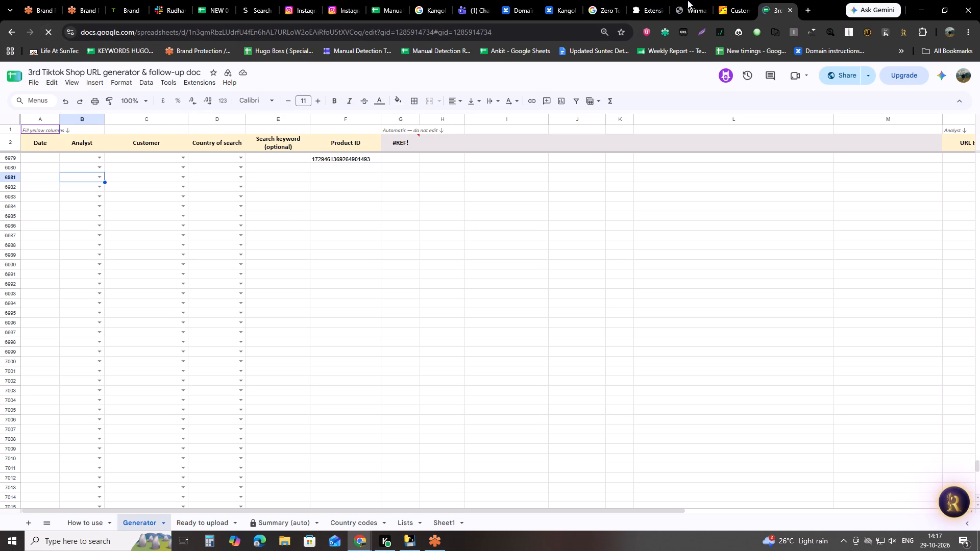
# In the Brand tracker, clear the day 28 mark of Rolf C Hagen Inc (Fluval) for shop.tiktok.com.
pyautogui.click(129, 0)
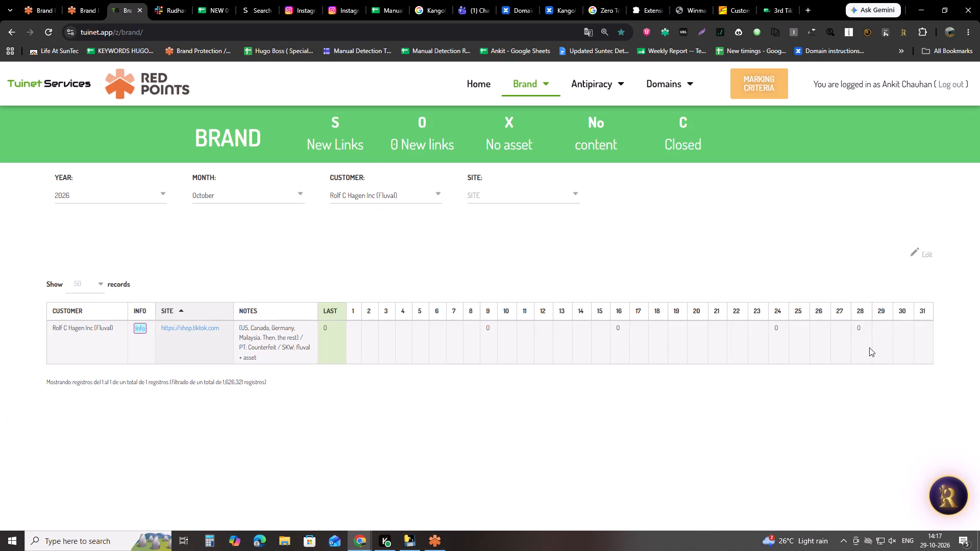
pyautogui.doubleClick(861, 342)
pyautogui.click(862, 344)
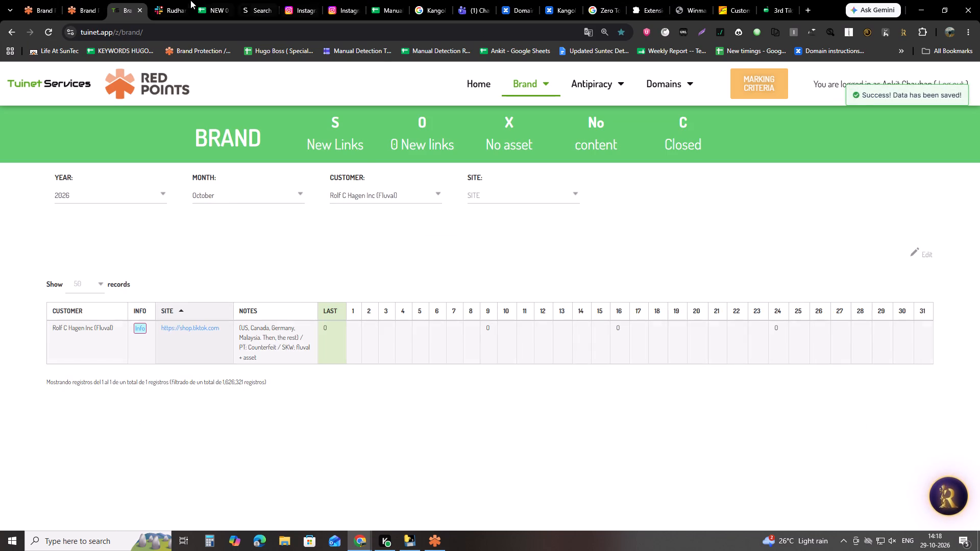
# In the Suntec Brand calendar spreadsheet, jump to a collaborator's location and look through the customer rows of the NEW CALENDAR sheet.
pyautogui.click(213, 0)
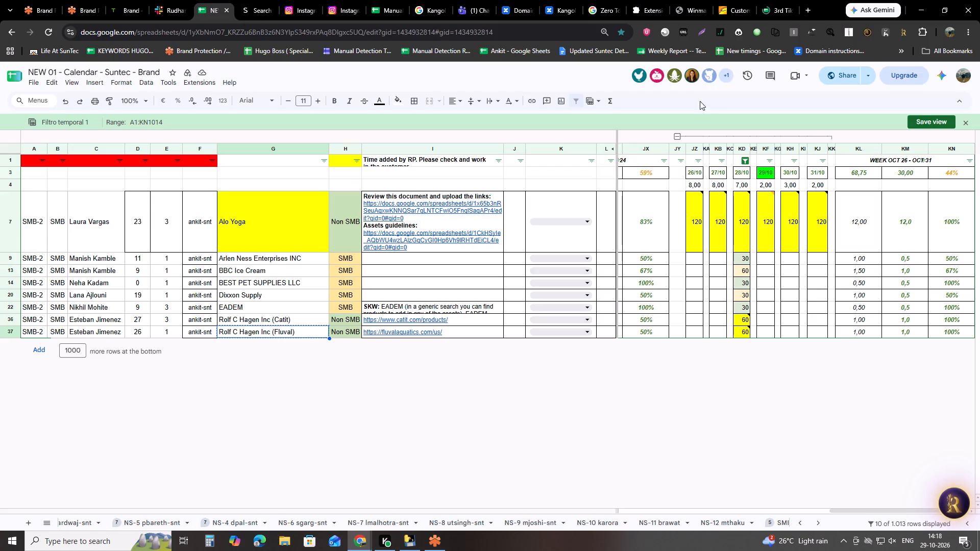
pyautogui.click(691, 79)
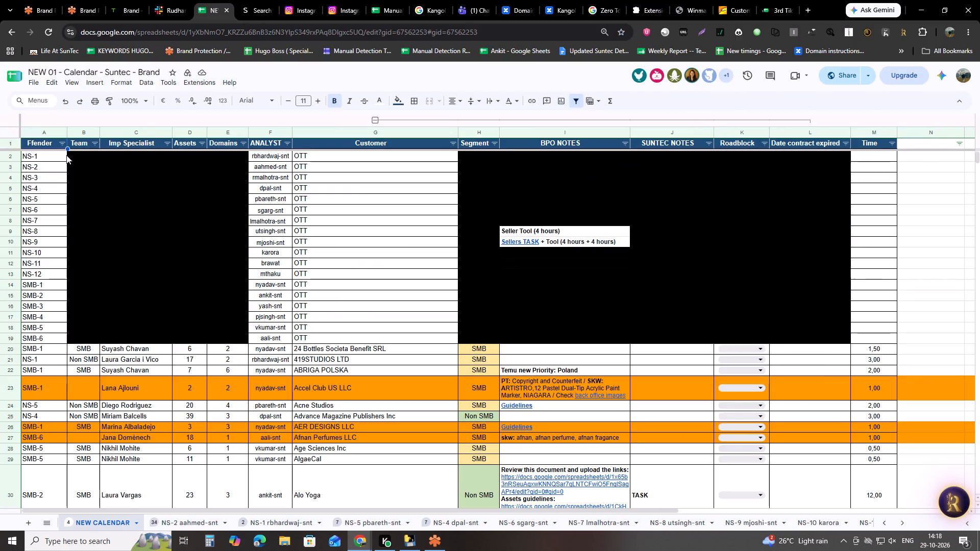
pyautogui.click(690, 72)
pyautogui.tripleClick(690, 73)
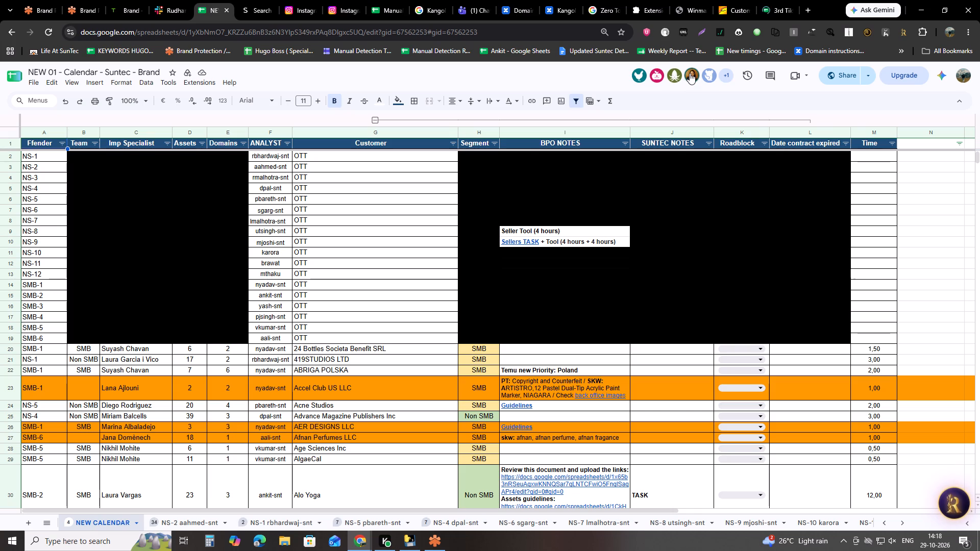
pyautogui.click(690, 73)
pyautogui.scroll(-20, 474, 392)
pyautogui.scroll(-2, 474, 392)
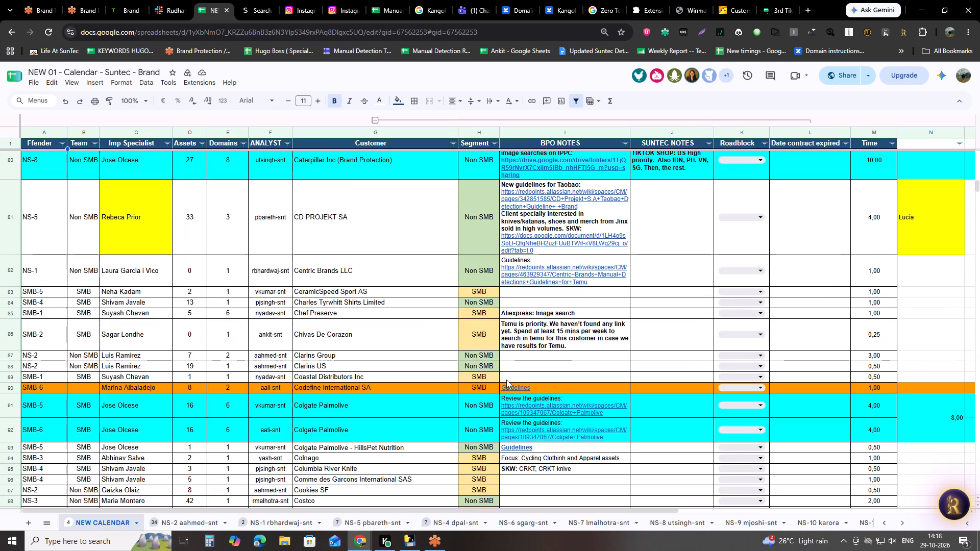
pyautogui.click(694, 81)
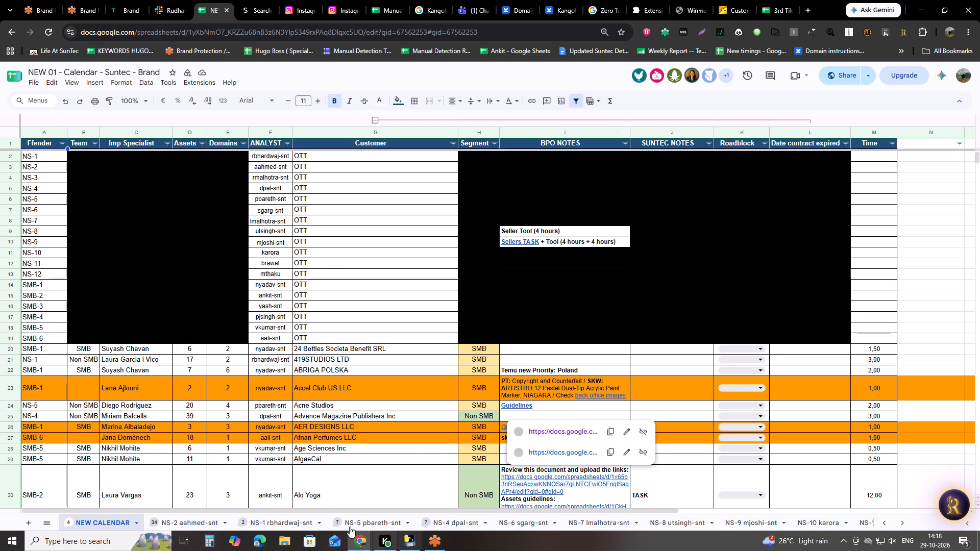
pyautogui.scroll(-1, 399, 425)
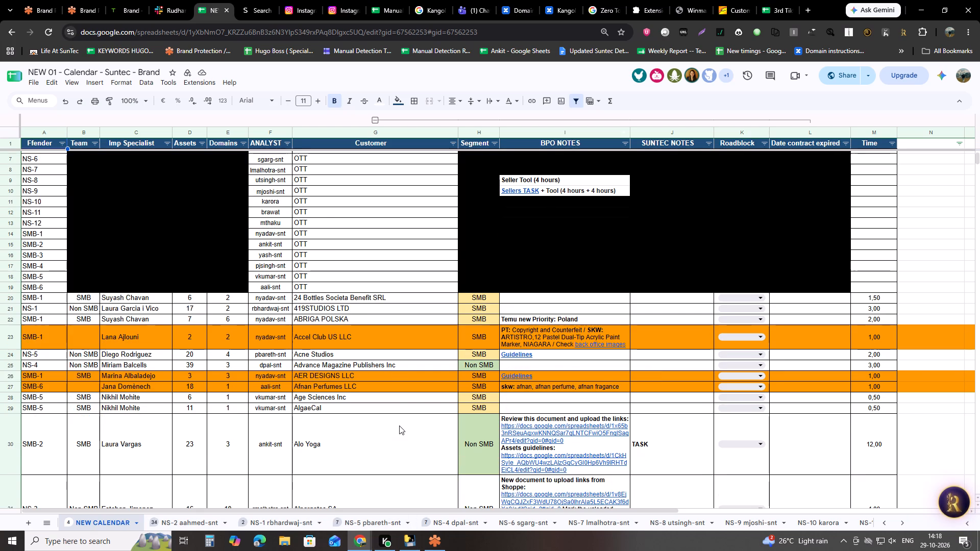
pyautogui.scroll(-7, 399, 425)
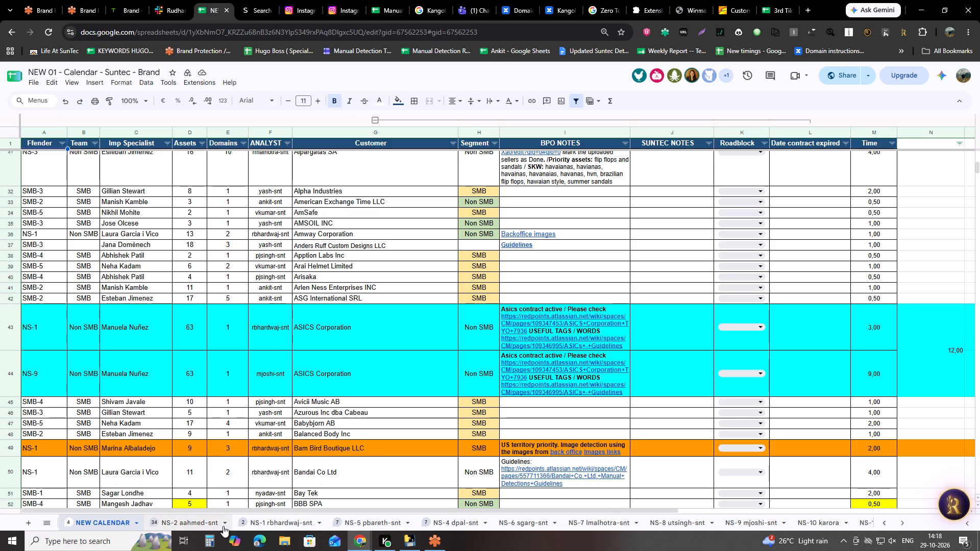
# Return to the SMB-2 ankit-snt sheet and apply the 28/10 column's filter with all its values selected.
pyautogui.click(900, 519)
pyautogui.click(413, 518)
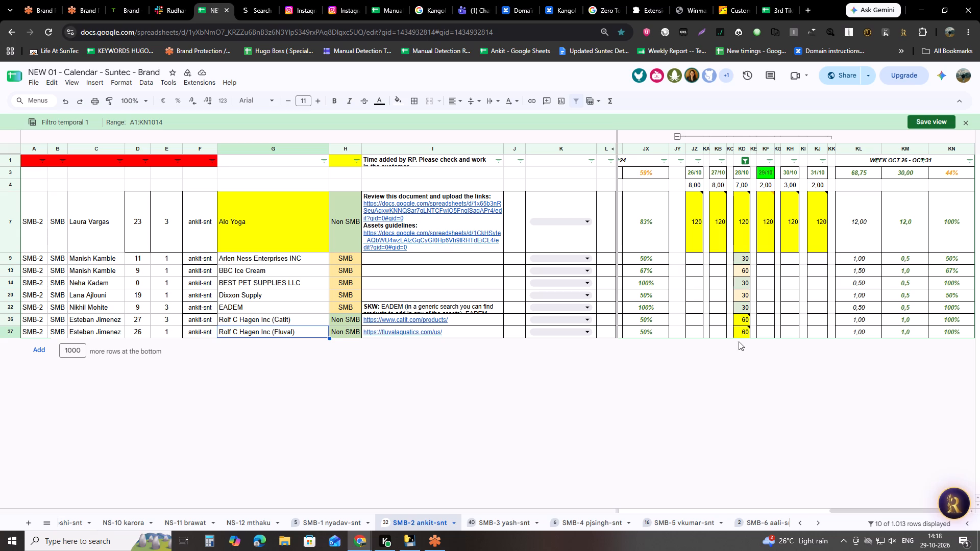
pyautogui.click(747, 156)
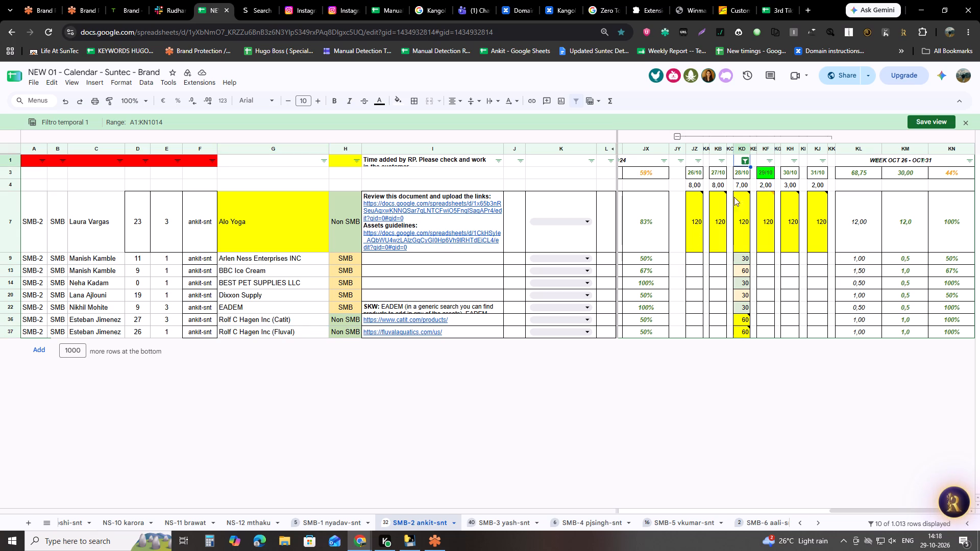
pyautogui.click(749, 160)
pyautogui.click(630, 271)
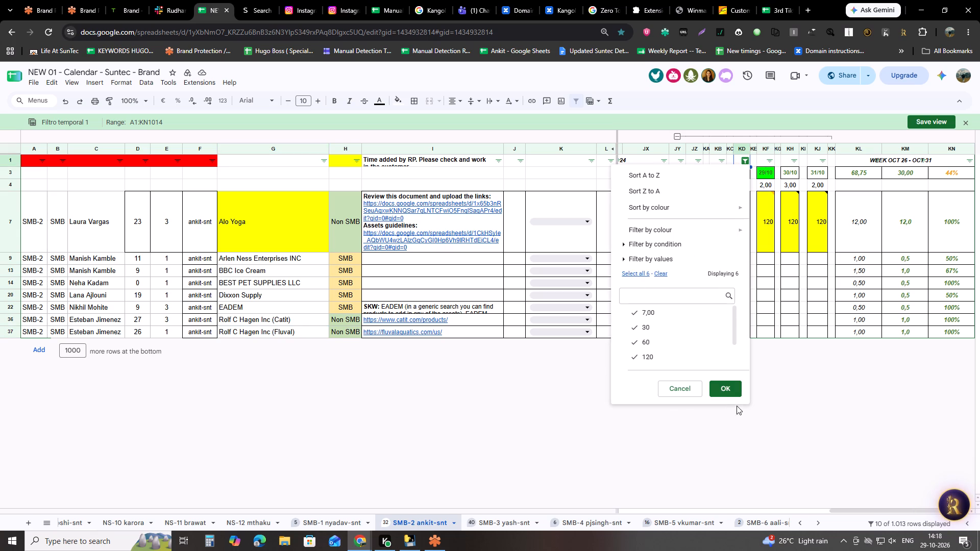
pyautogui.click(727, 393)
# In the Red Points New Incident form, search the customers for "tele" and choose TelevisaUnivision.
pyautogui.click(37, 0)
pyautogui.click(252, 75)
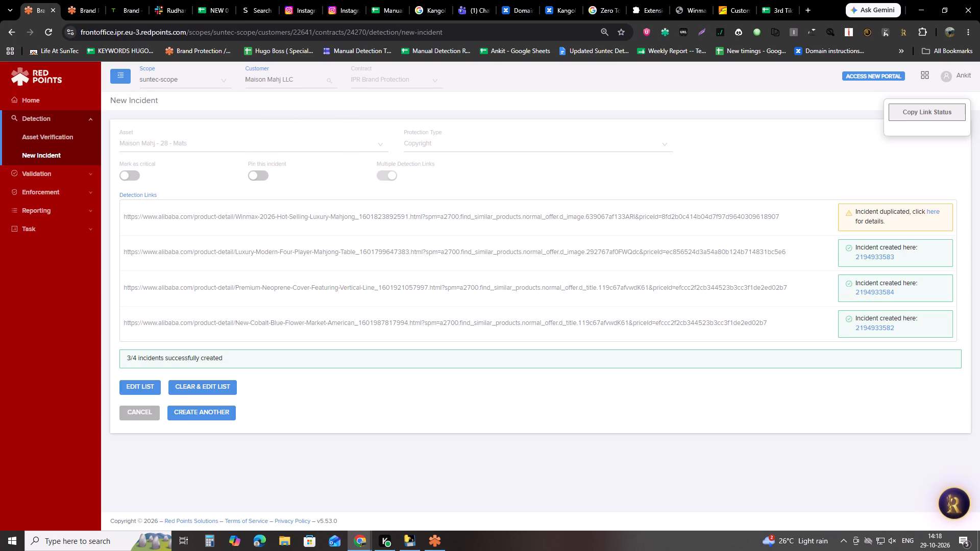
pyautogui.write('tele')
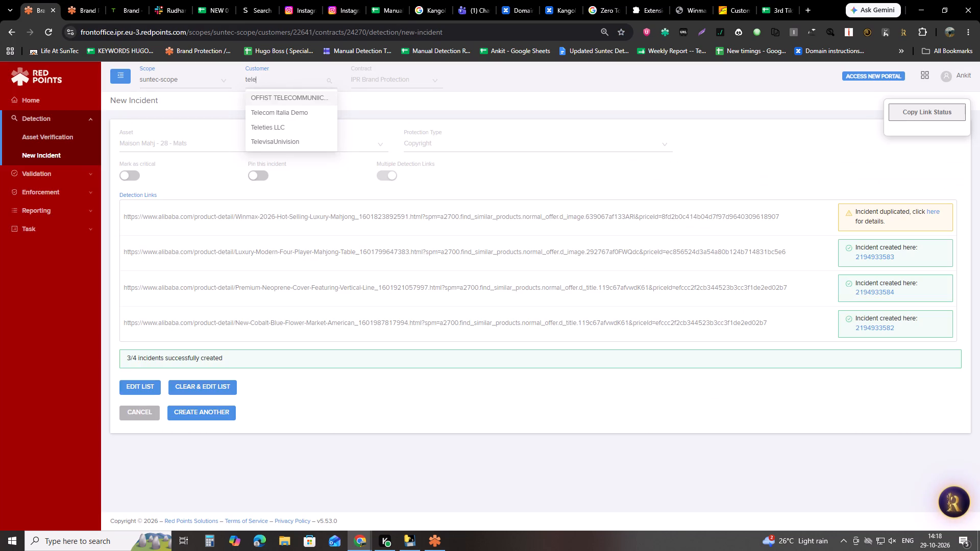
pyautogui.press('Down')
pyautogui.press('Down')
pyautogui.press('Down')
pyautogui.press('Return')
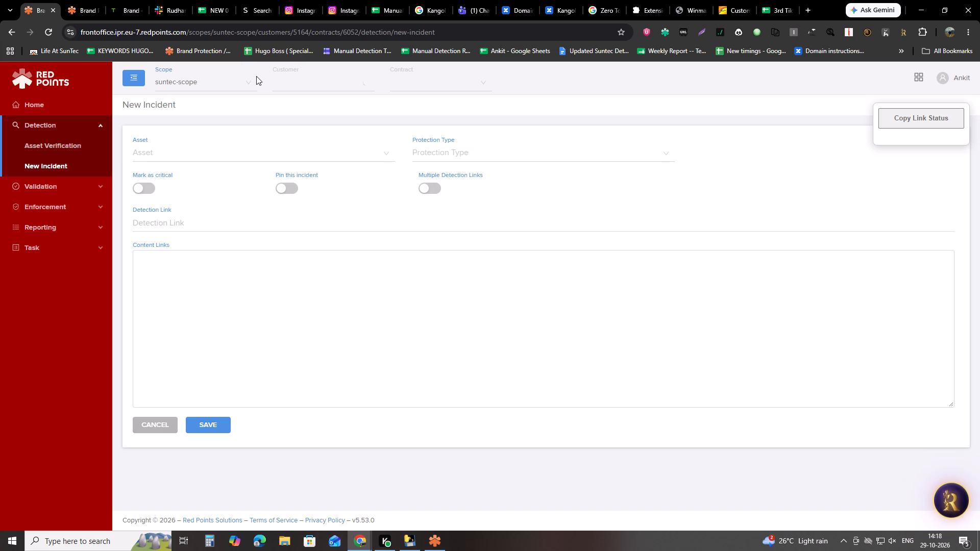
# Search the customers for "tele" again and set the New Incident form's customer to Teleties LLC.
pyautogui.click(279, 85)
pyautogui.click(323, 86)
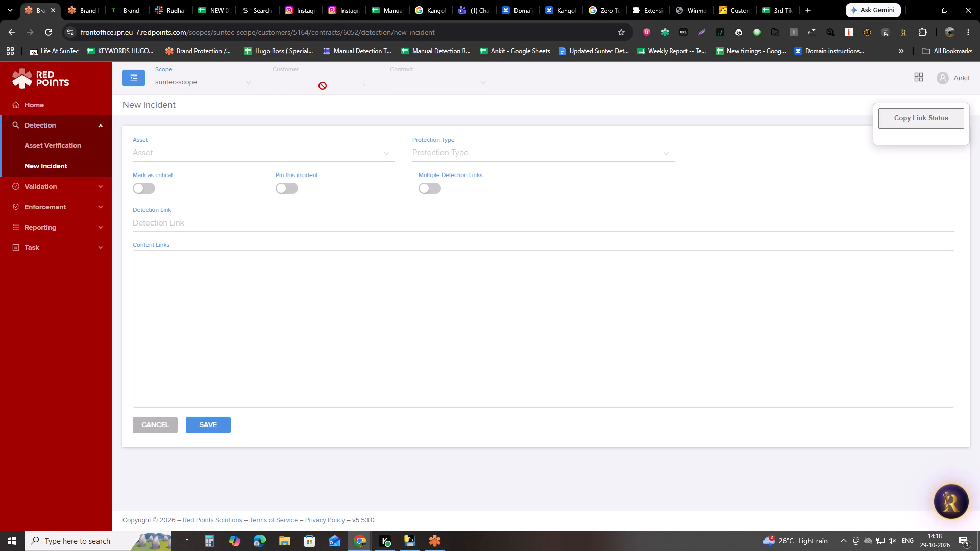
pyautogui.click(323, 86)
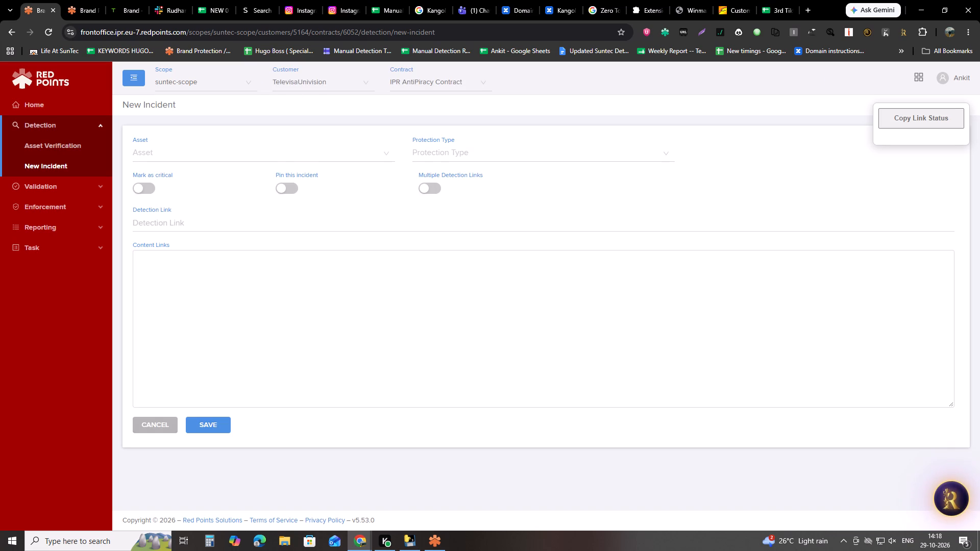
pyautogui.click(323, 83)
pyautogui.write('tel')
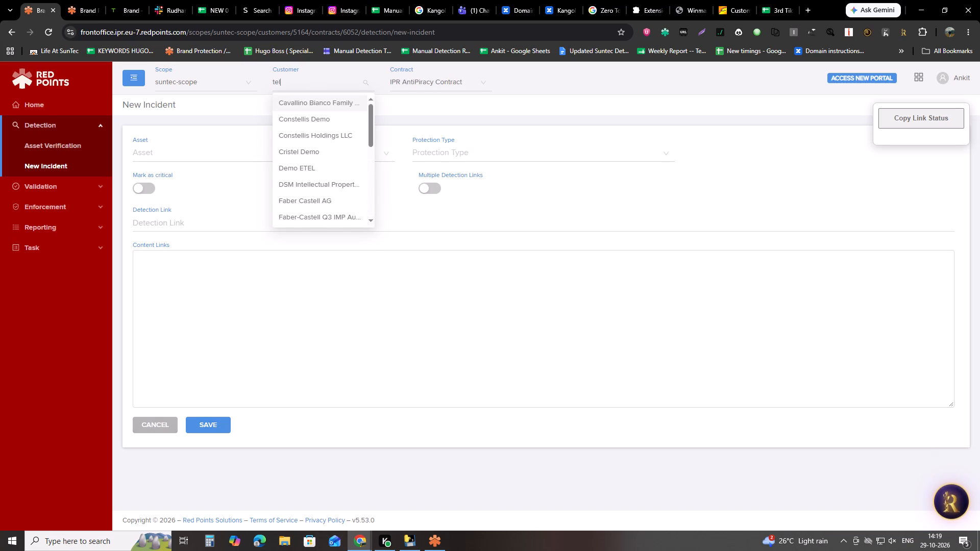
pyautogui.press('e')
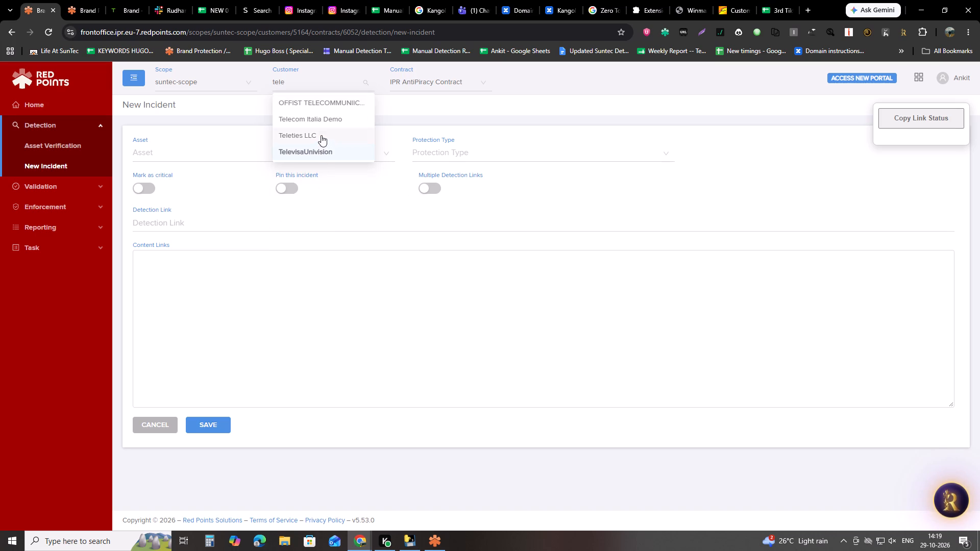
pyautogui.click(321, 135)
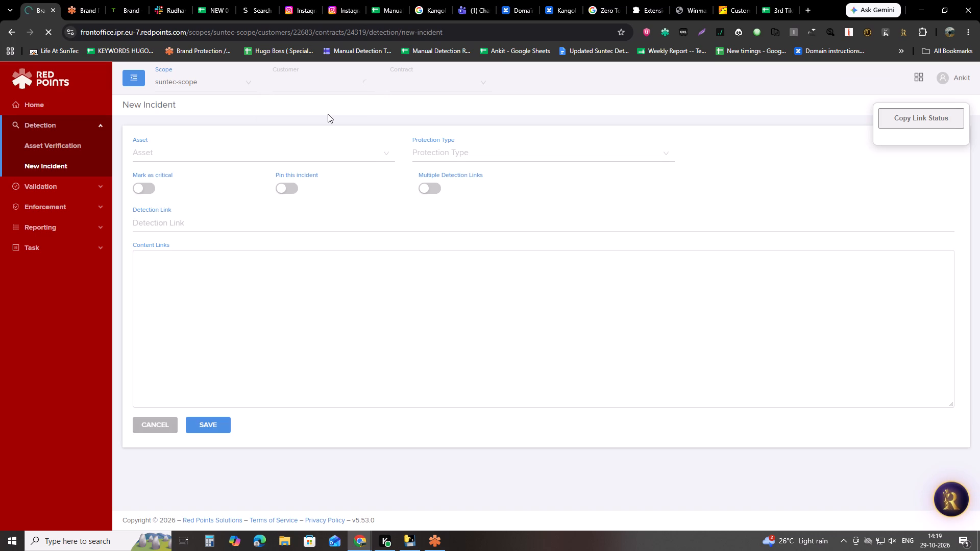
pyautogui.click(319, 143)
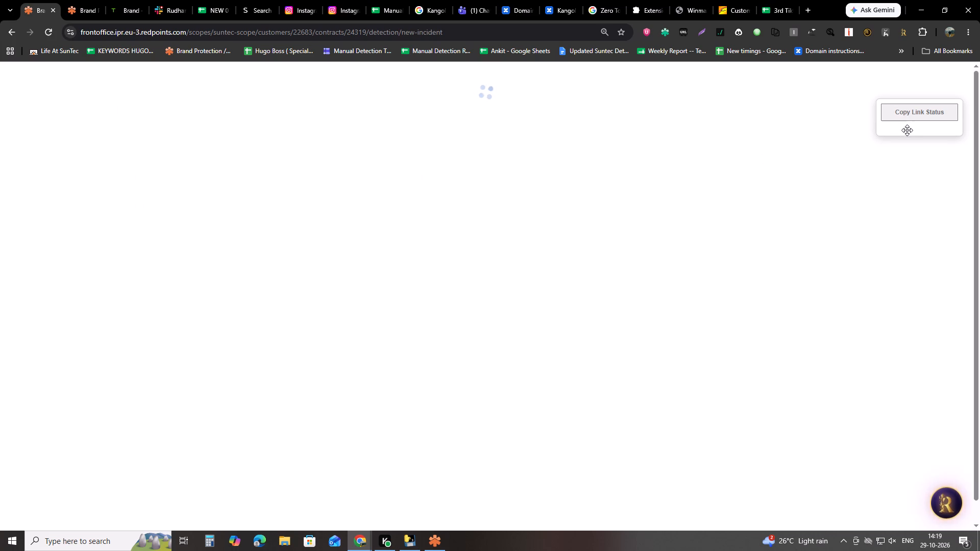
# Move the floating Copy Link Status box up and inward, beside the account name in the page header.
pyautogui.moveTo(912, 133); pyautogui.dragTo(849, 110)
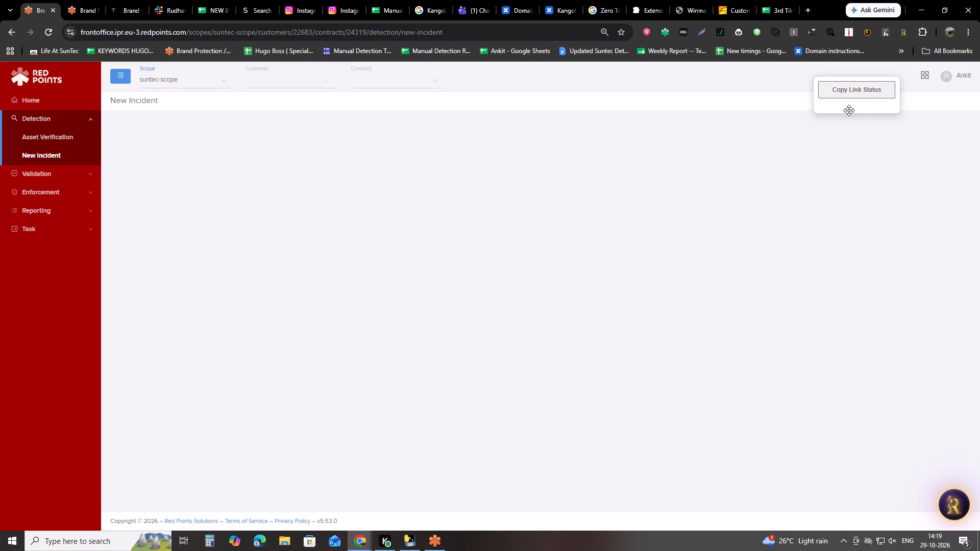
pyautogui.moveTo(849, 110); pyautogui.dragTo(855, 107)
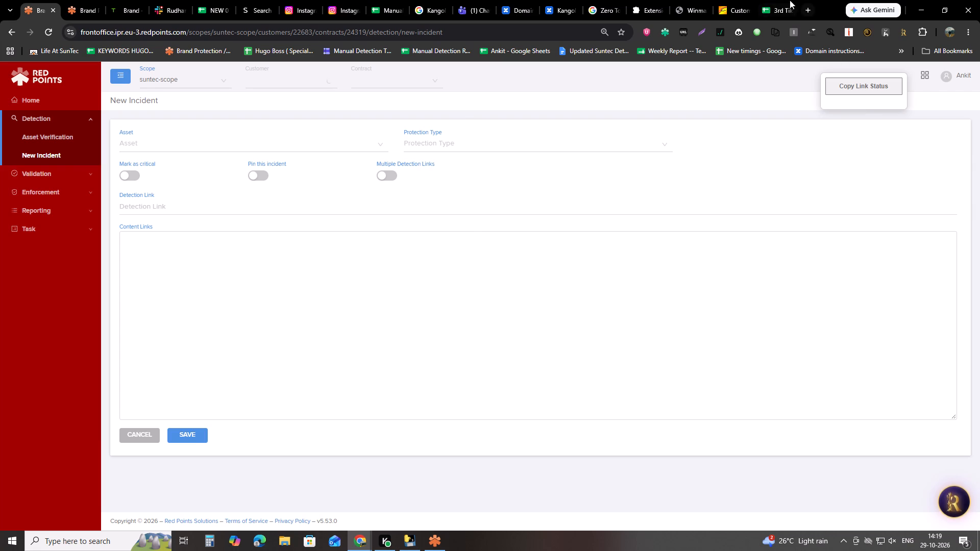
# Open the list of Teleties LLC assets in the New Incident form.
pyautogui.click(787, 0)
pyautogui.click(34, 0)
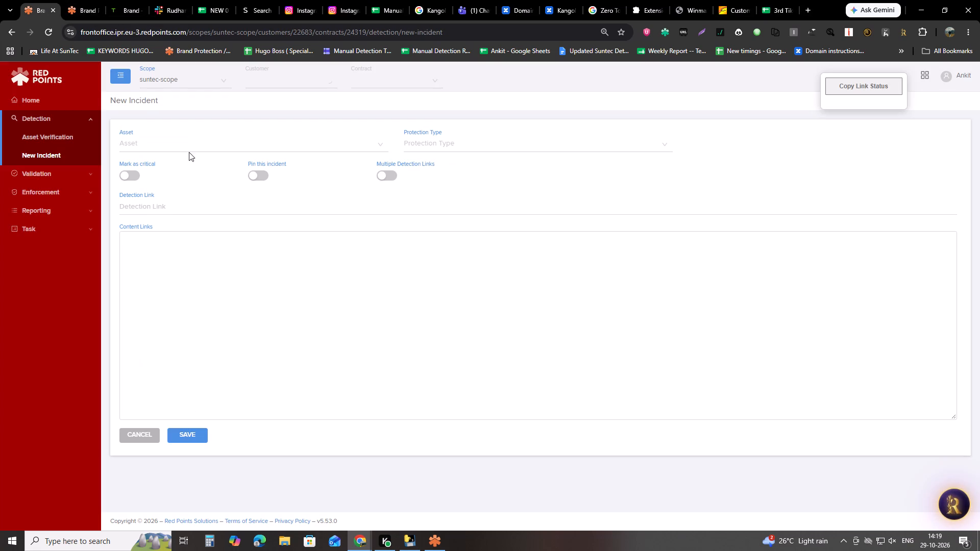
pyautogui.click(207, 153)
pyautogui.click(207, 147)
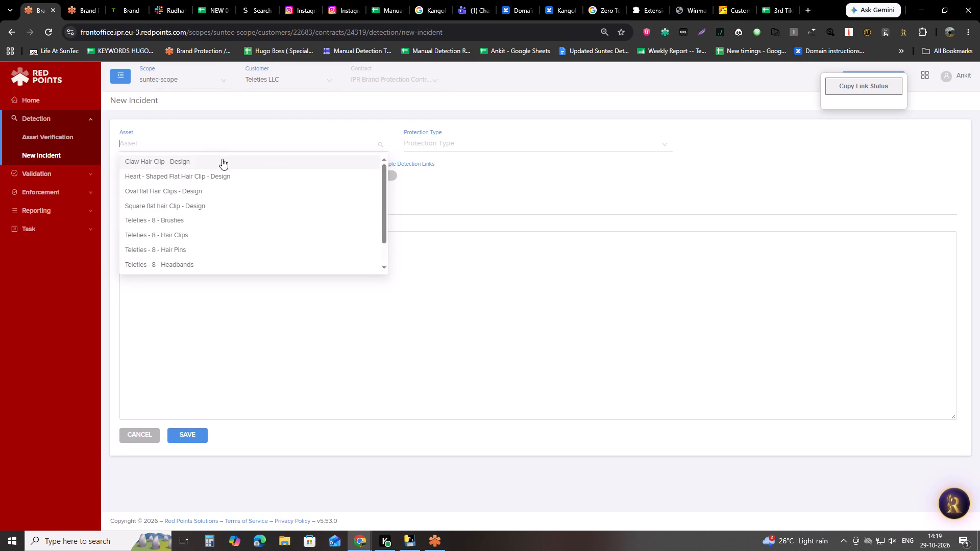
# Open the RedPoints IPR Plugin and stop the running Maison Mahj LLC detection task.
pyautogui.click(661, 31)
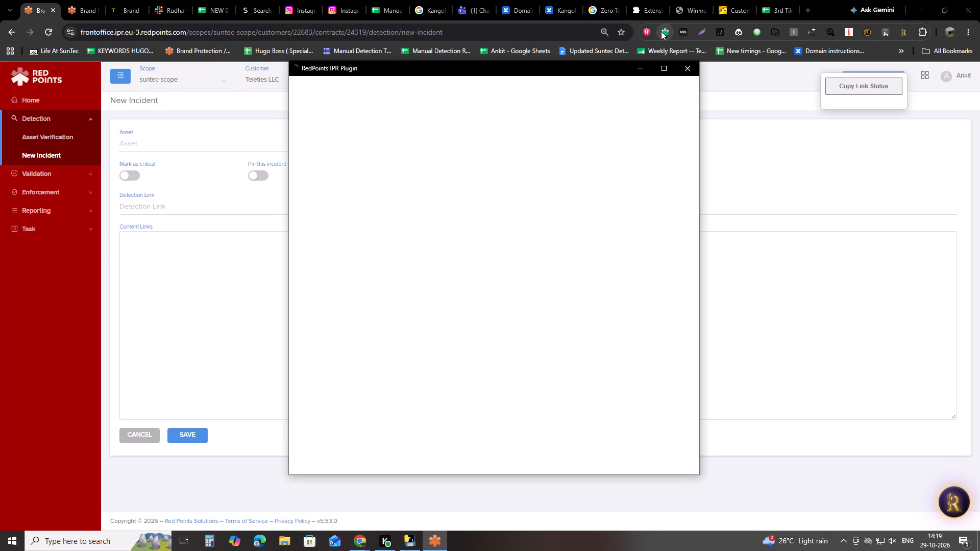
pyautogui.tripleClick(533, 238)
pyautogui.tripleClick(533, 238)
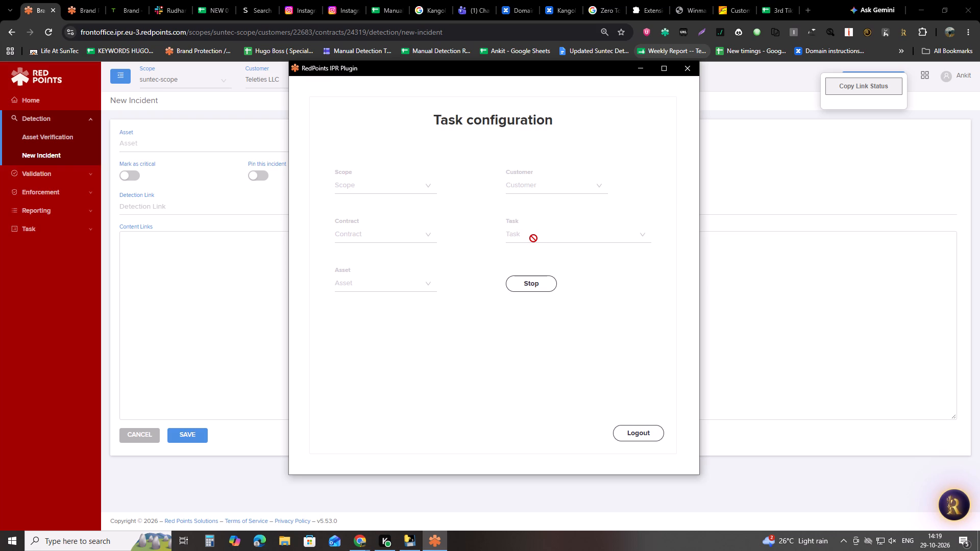
pyautogui.tripleClick(533, 238)
pyautogui.tripleClick(533, 238)
pyautogui.tripleClick(533, 238)
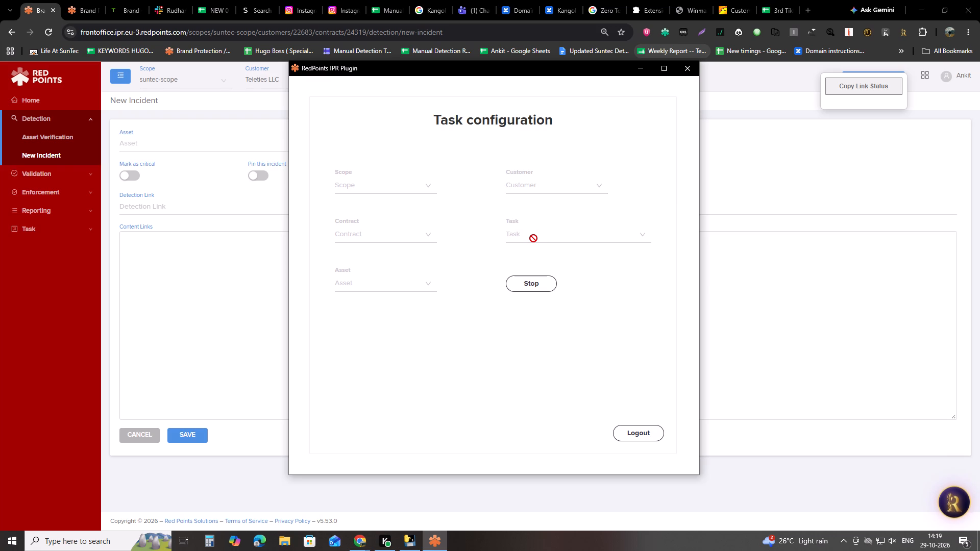
pyautogui.tripleClick(533, 238)
pyautogui.doubleClick(533, 237)
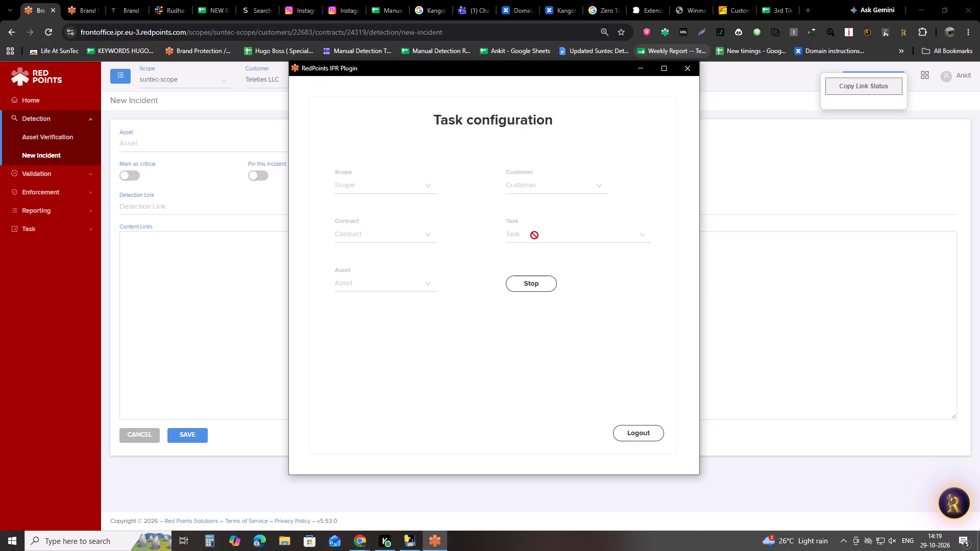
pyautogui.tripleClick(534, 235)
pyautogui.click(544, 289)
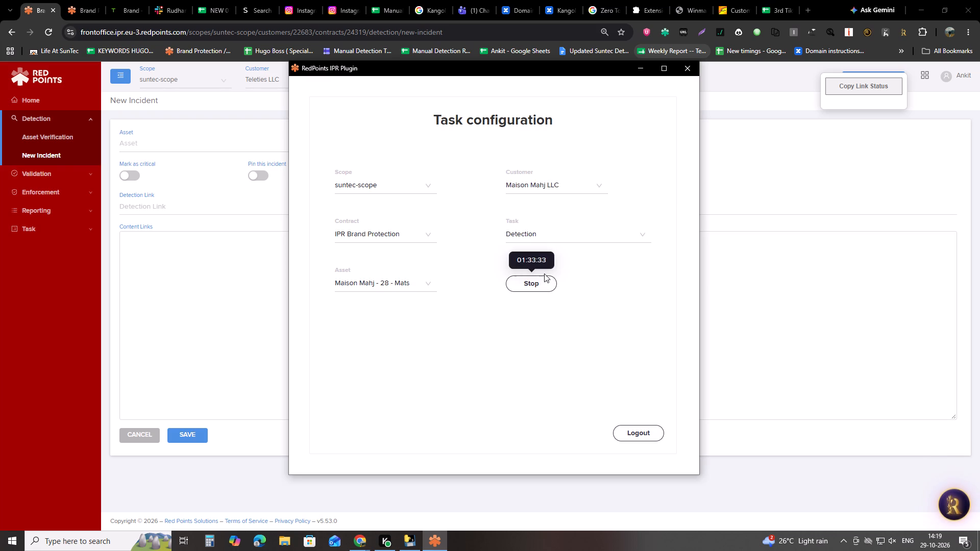
# Start a Detection task in the plugin for customer Teleties LLC, its IPR Brand Protection contract and the asset Claw Hair Clip - Design.
pyautogui.click(534, 187)
pyautogui.write('te')
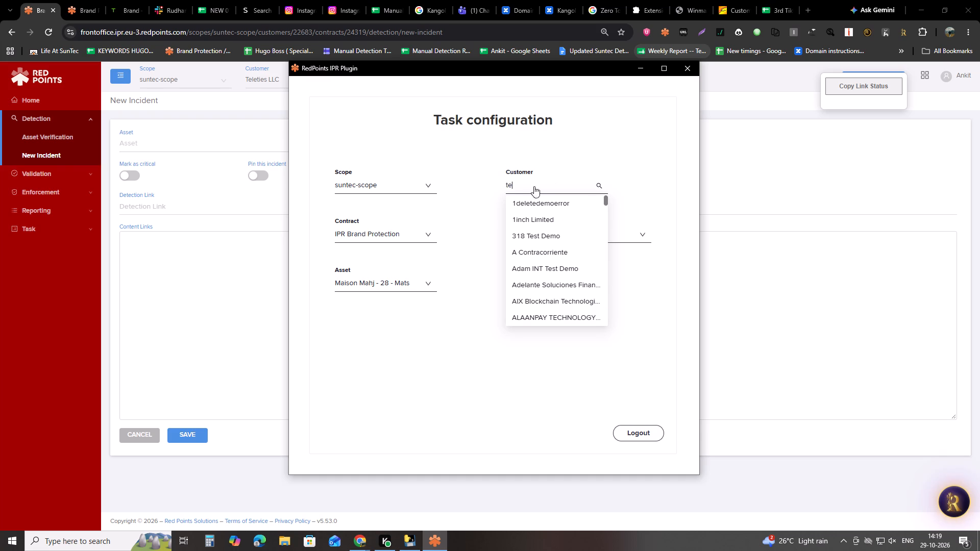
pyautogui.press('l')
pyautogui.press('e')
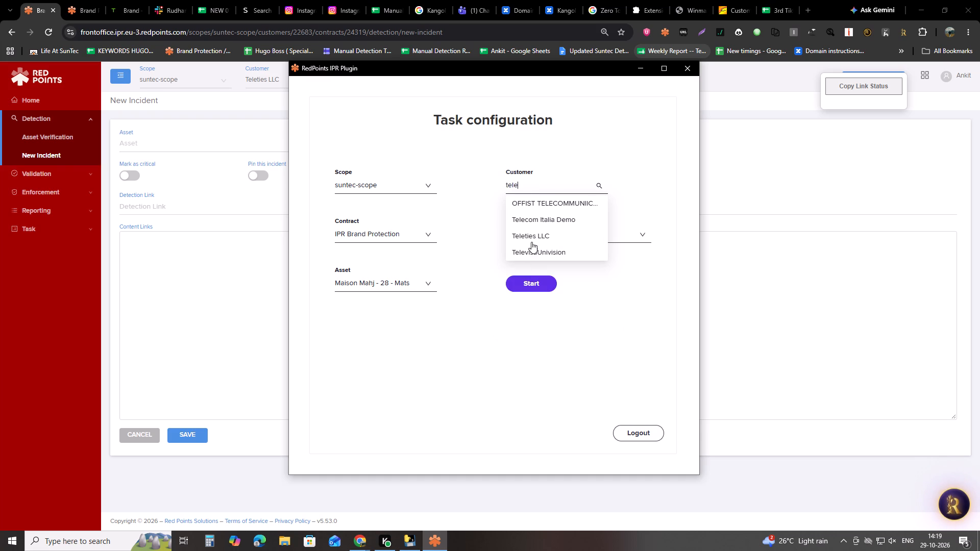
pyautogui.click(530, 235)
pyautogui.click(388, 241)
pyautogui.click(390, 255)
pyautogui.click(392, 275)
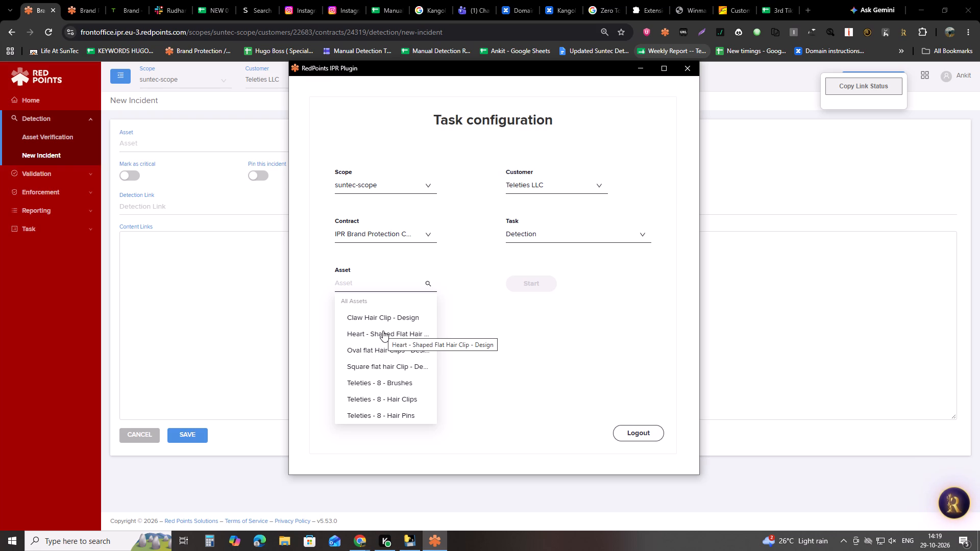
pyautogui.click(385, 320)
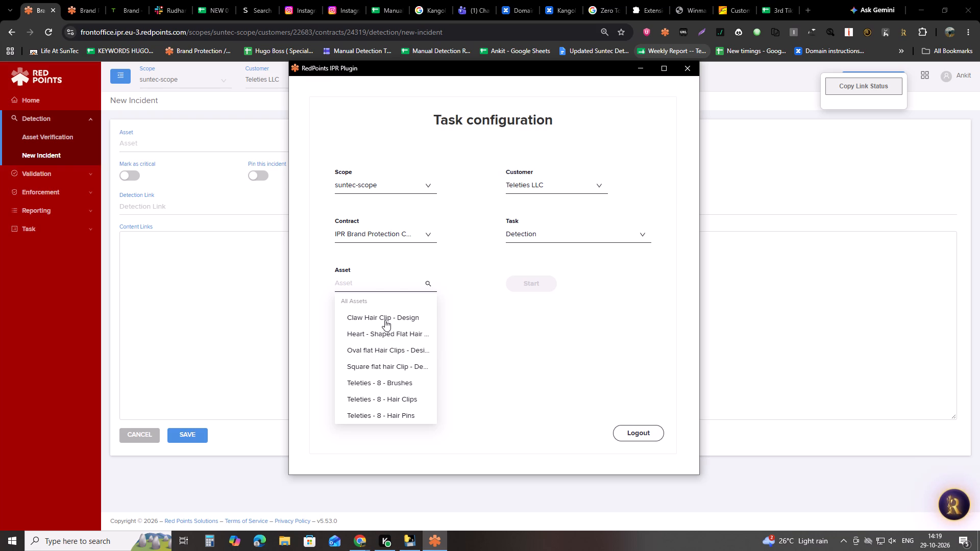
pyautogui.click(525, 281)
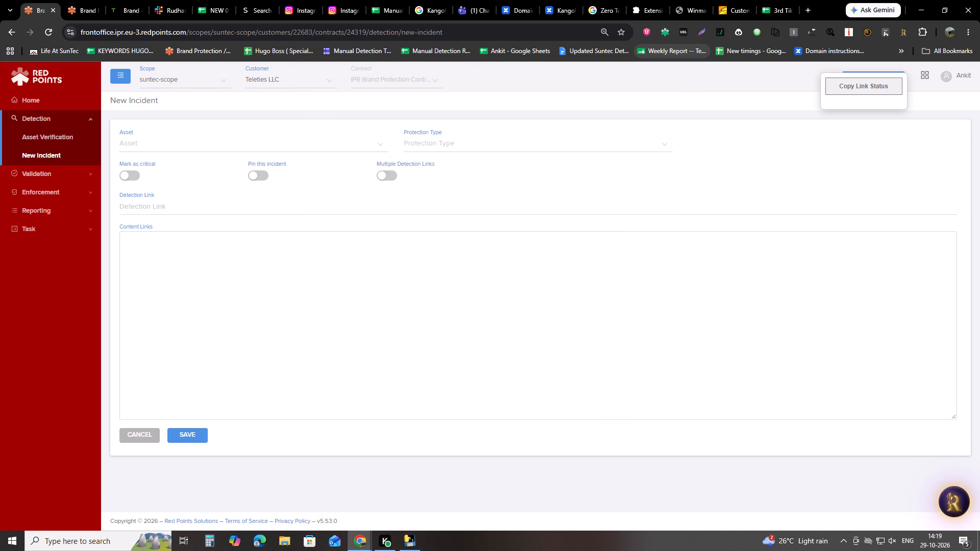
# Set the New Incident form's asset to Claw Hair Clip - Design and reopen the asset list.
pyautogui.click(349, 140)
pyautogui.click(242, 159)
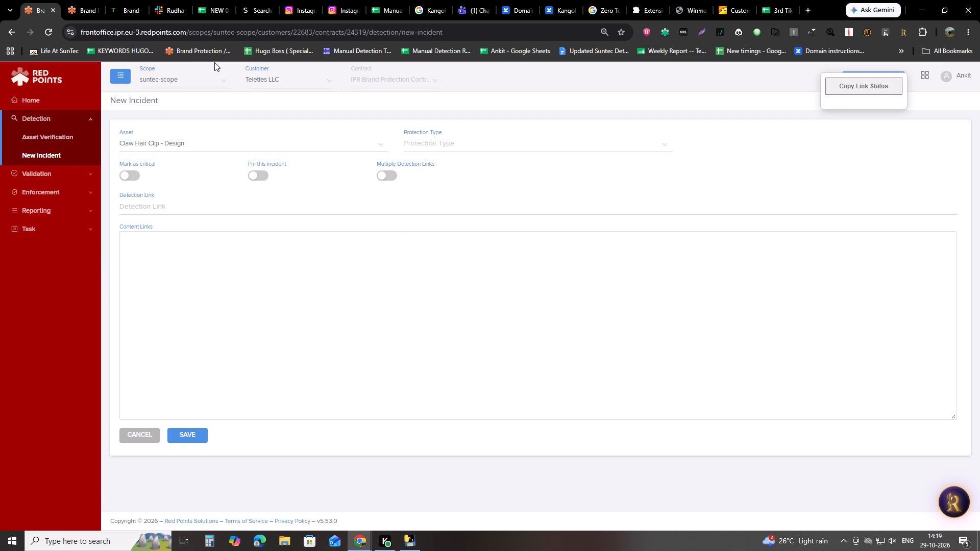
pyautogui.scroll(3, 209, 57)
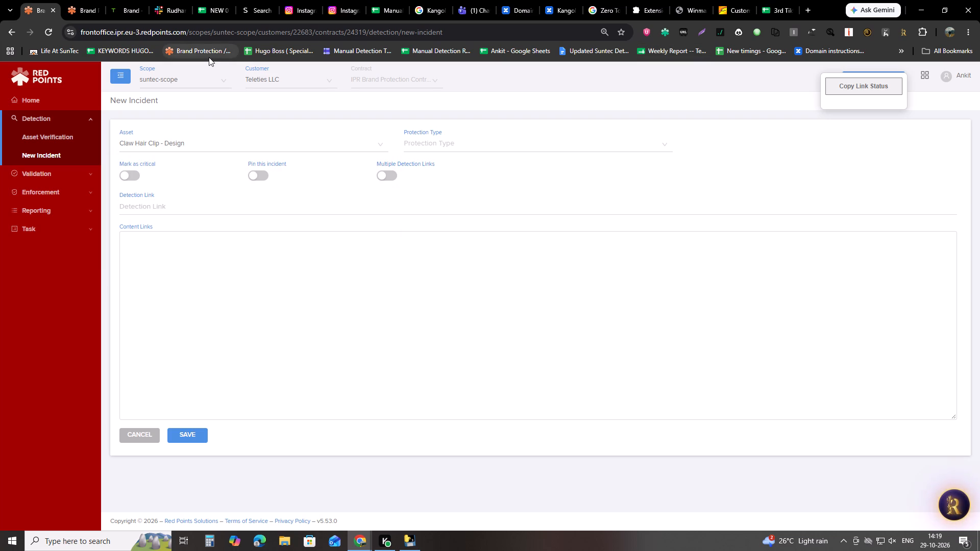
pyautogui.scroll(2, 209, 57)
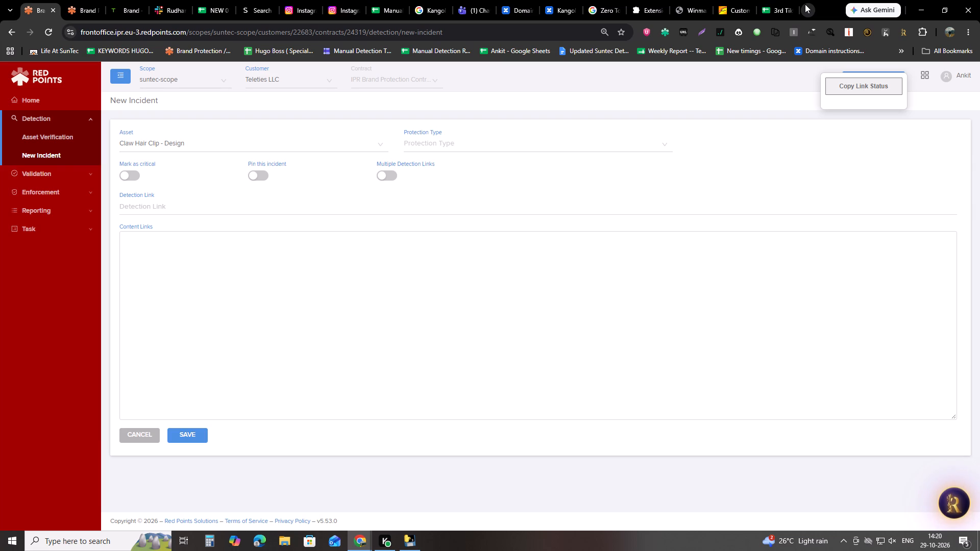
pyautogui.click(304, 151)
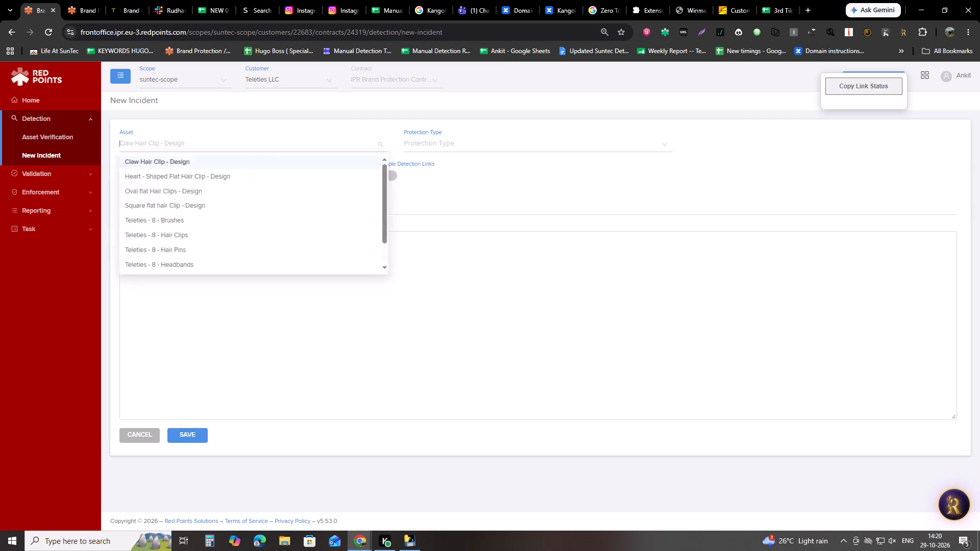
# Search Confluence for "tele", look through the Teleties, LLC client page, and close the spare Kangol page.
pyautogui.click(551, 0)
pyautogui.click(526, 0)
pyautogui.tripleClick(363, 69)
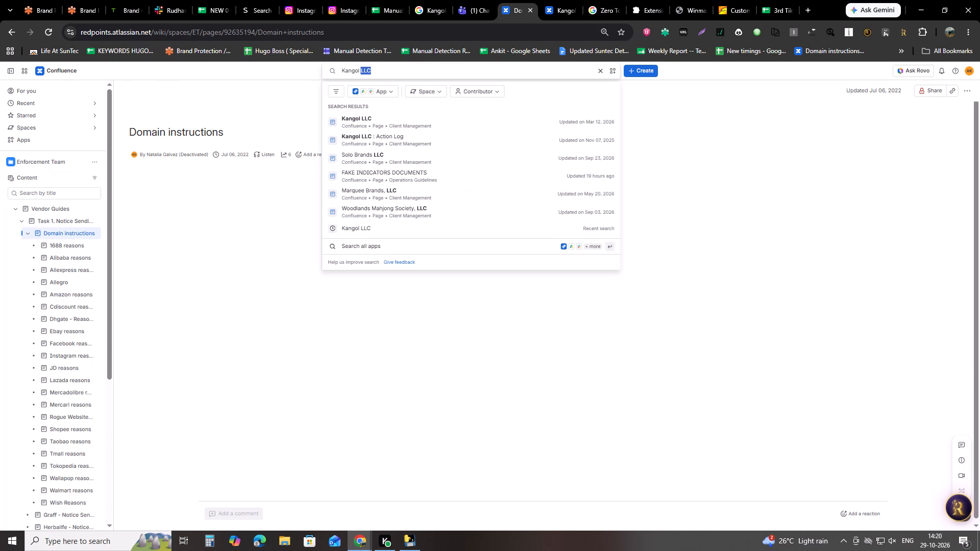
pyautogui.write('tele')
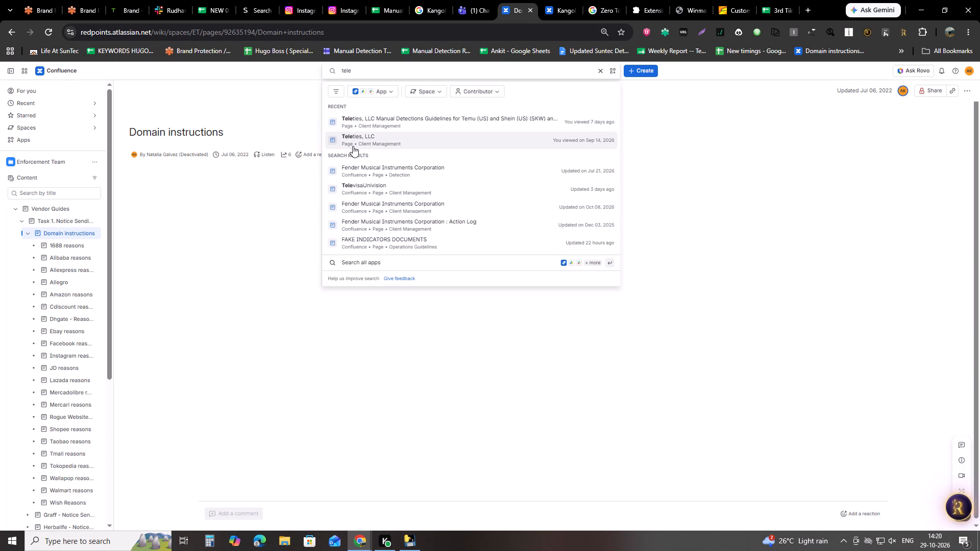
pyautogui.click(353, 146)
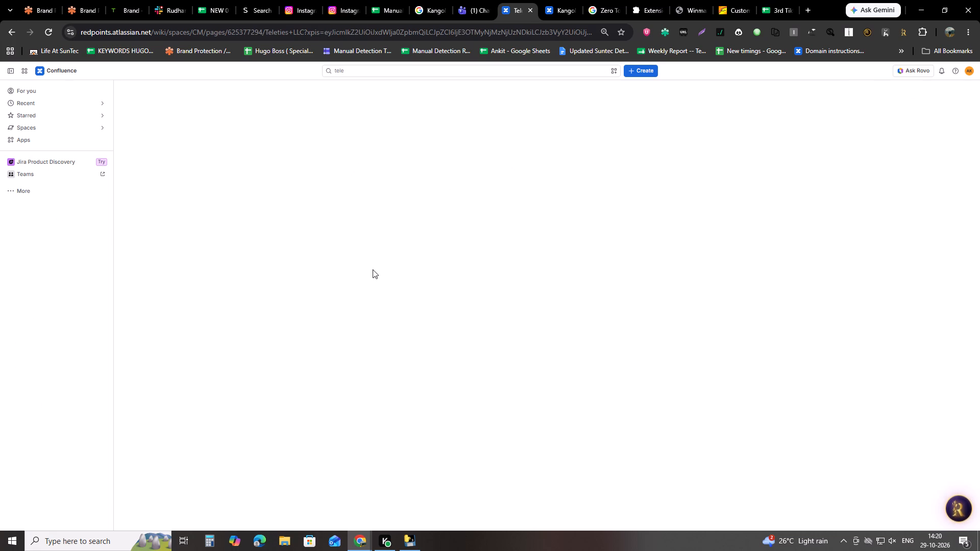
pyautogui.scroll(-1, 388, 261)
pyautogui.click(728, 0)
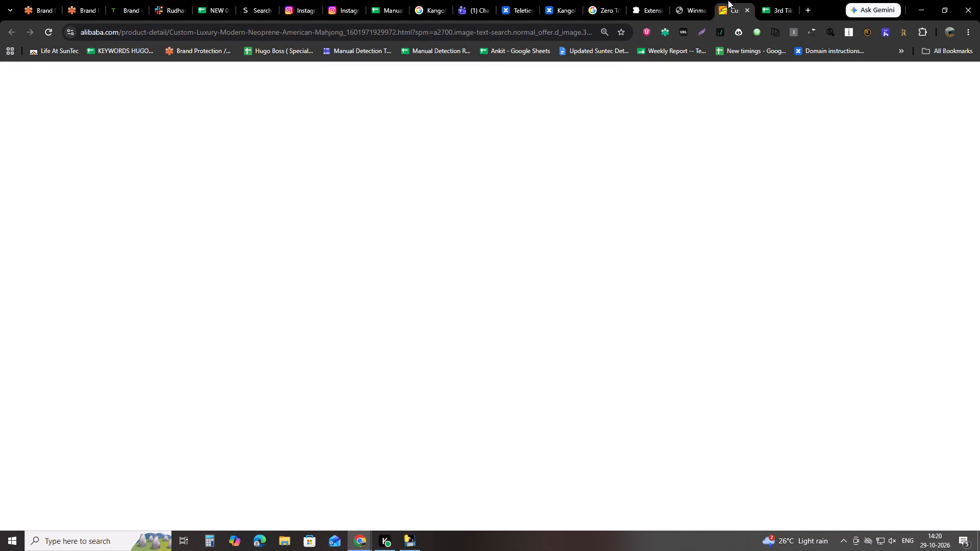
pyautogui.click(523, 0)
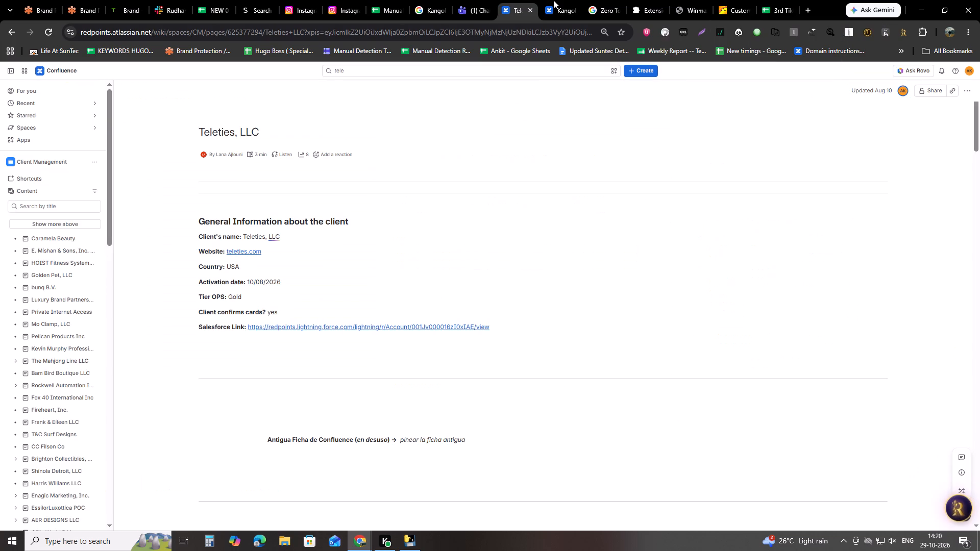
pyautogui.middleClick(556, 0)
pyautogui.scroll(-20, 541, 233)
pyautogui.scroll(-10, 541, 233)
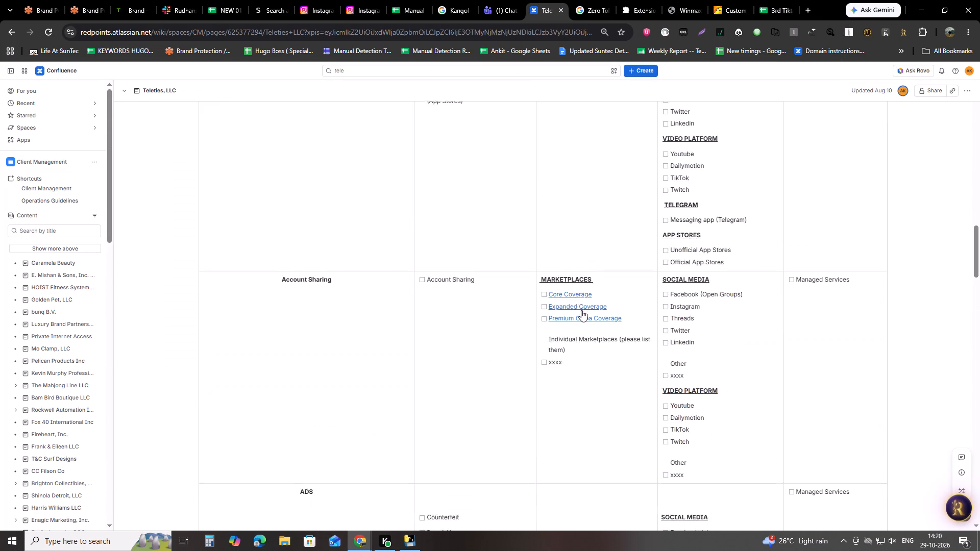
pyautogui.scroll(-20, 581, 310)
pyautogui.scroll(-7, 581, 310)
pyautogui.scroll(-20, 553, 333)
pyautogui.scroll(-3, 553, 333)
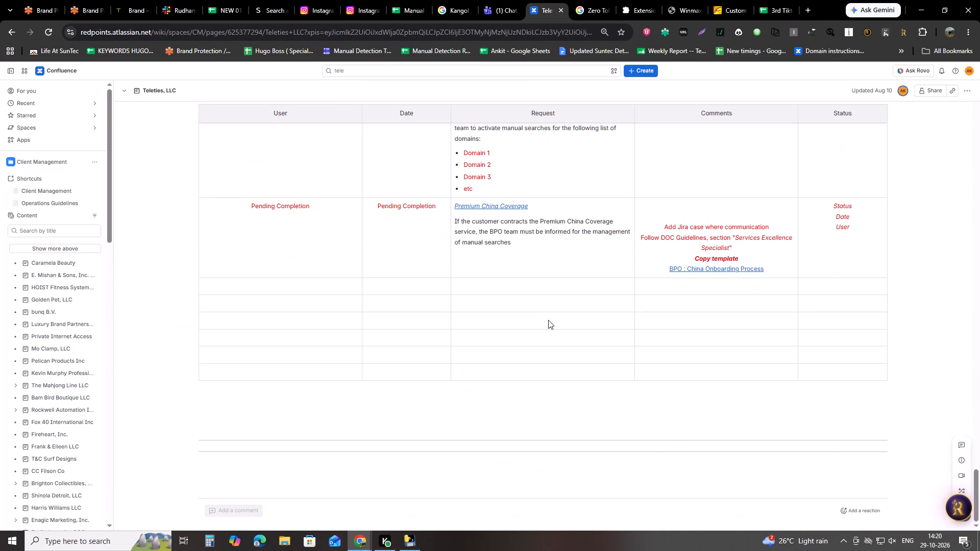
pyautogui.scroll(-2, 548, 320)
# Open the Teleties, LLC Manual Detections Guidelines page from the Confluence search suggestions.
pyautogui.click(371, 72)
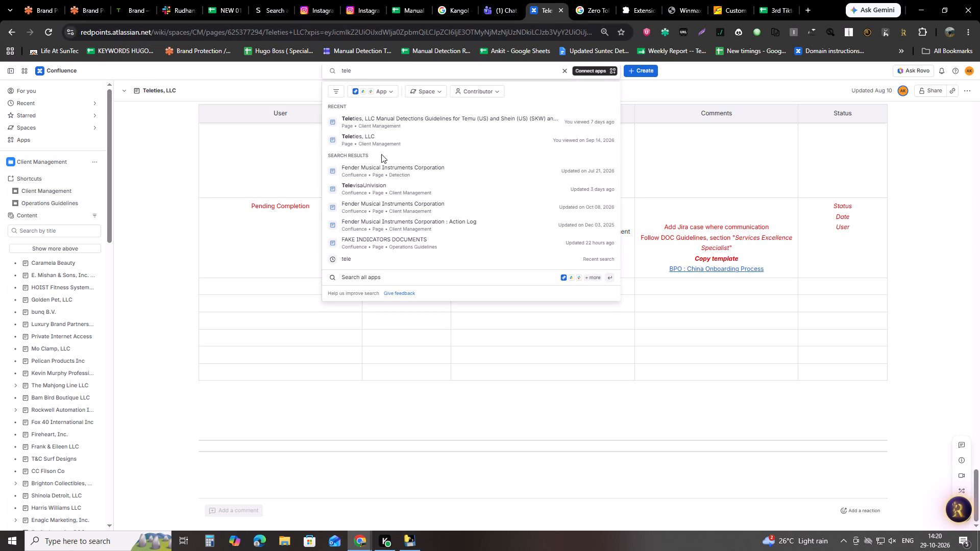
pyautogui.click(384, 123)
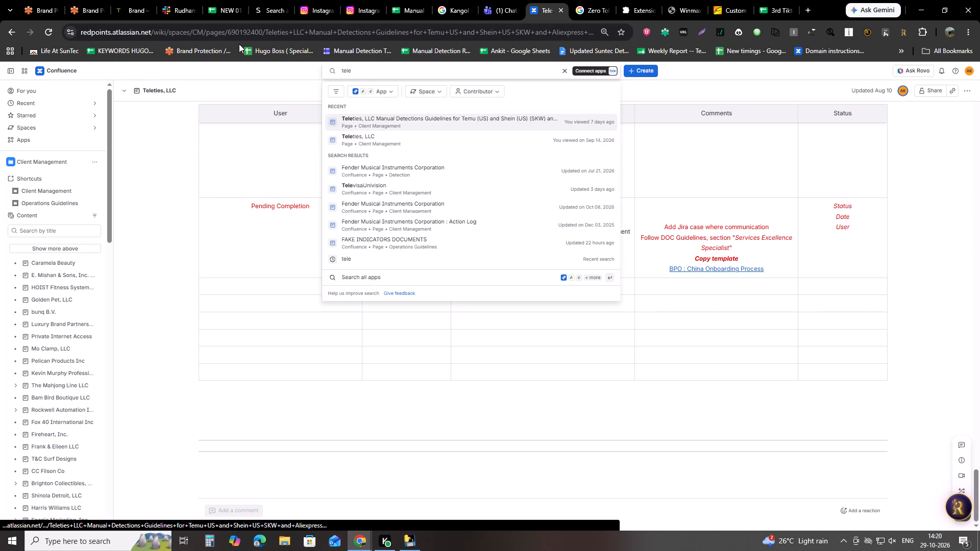
# Open the Guidelines link in the calendar's Teleties LLC row on the SMB-2 ankit-snt sheet, and close the earlier Teleties Confluence page.
pyautogui.click(231, 0)
pyautogui.scroll(-5, 376, 332)
pyautogui.scroll(-4, 376, 436)
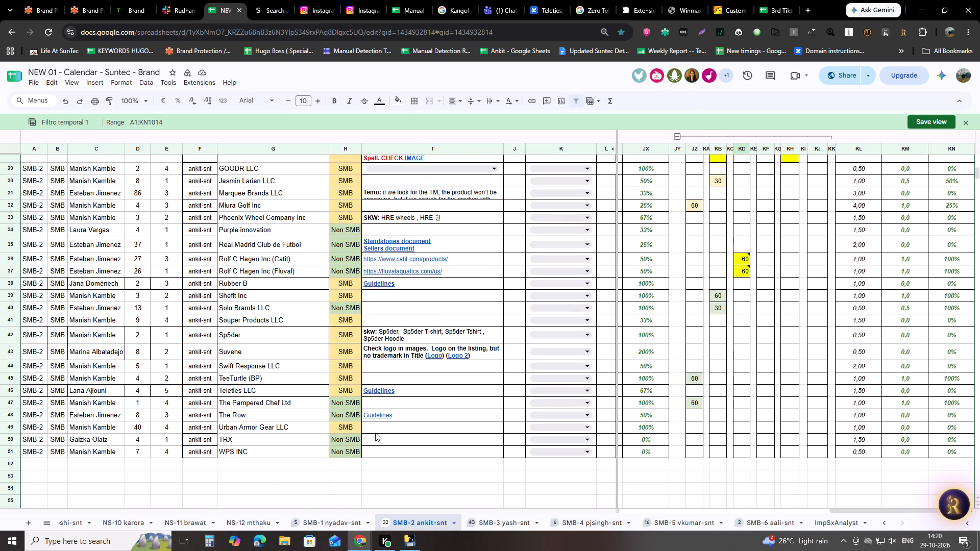
pyautogui.click(376, 392)
pyautogui.click(405, 408)
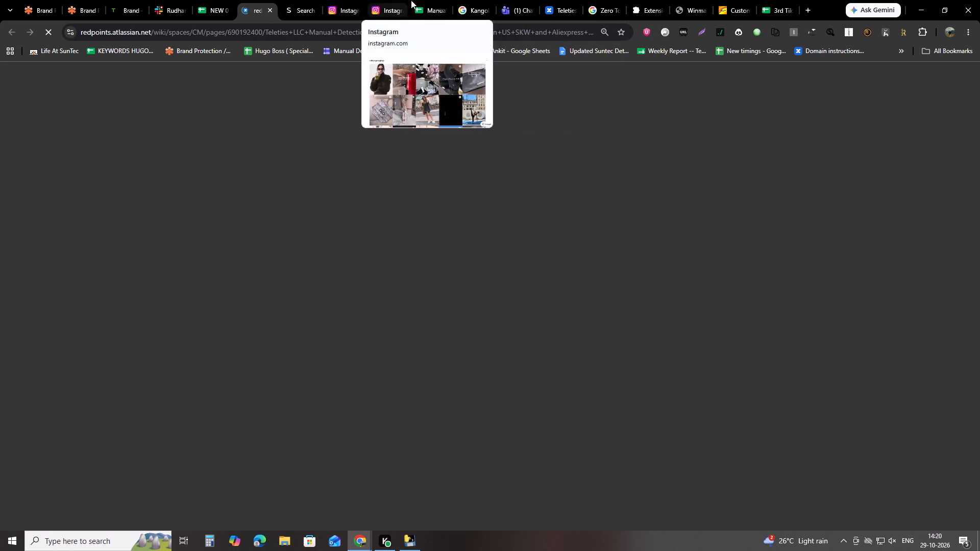
pyautogui.middleClick(556, 0)
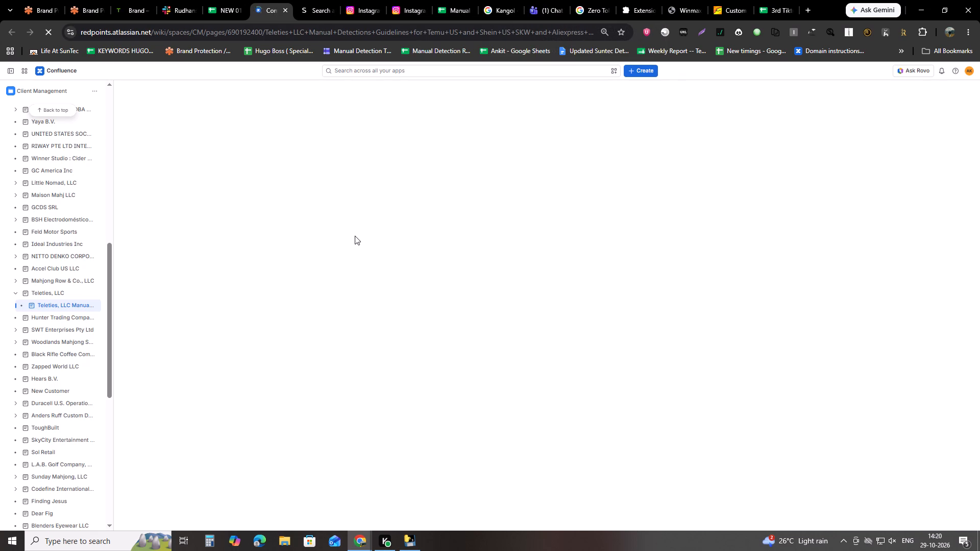
# Look through the Teleties manual detection guidelines for domains, assets, suggested keywords, examples and reference product images.
pyautogui.scroll(-10, 369, 246)
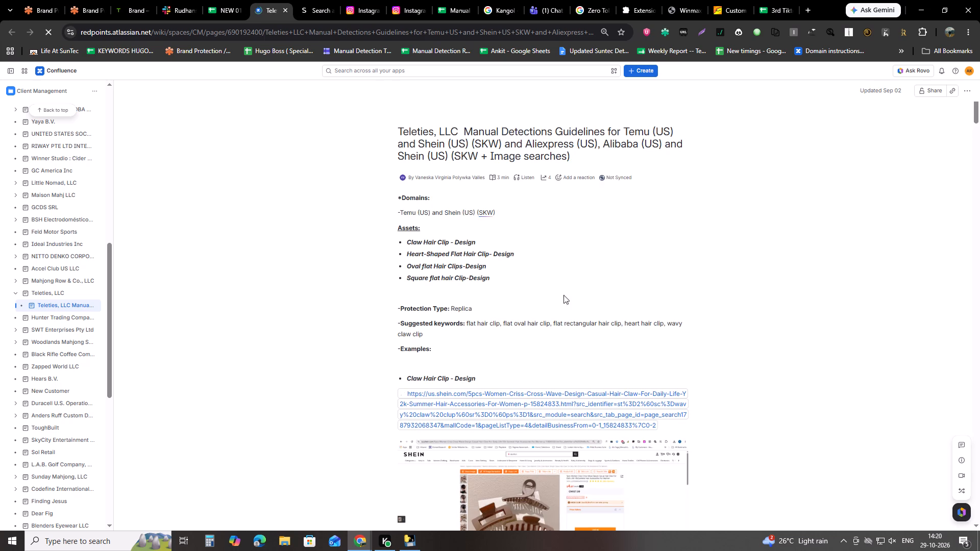
pyautogui.scroll(-1, 541, 284)
pyautogui.scroll(-20, 541, 284)
pyautogui.scroll(-2, 531, 280)
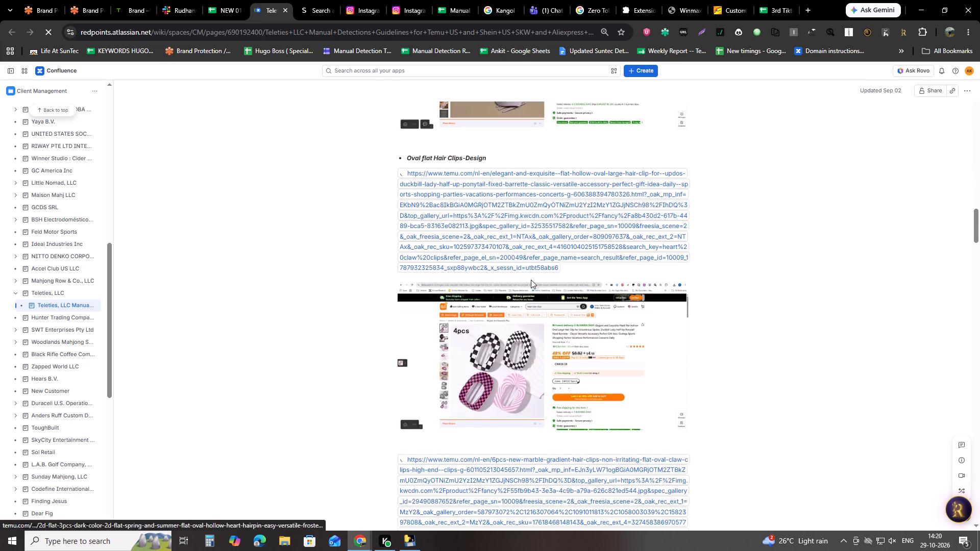
pyautogui.scroll(-20, 531, 280)
pyautogui.scroll(-7, 520, 264)
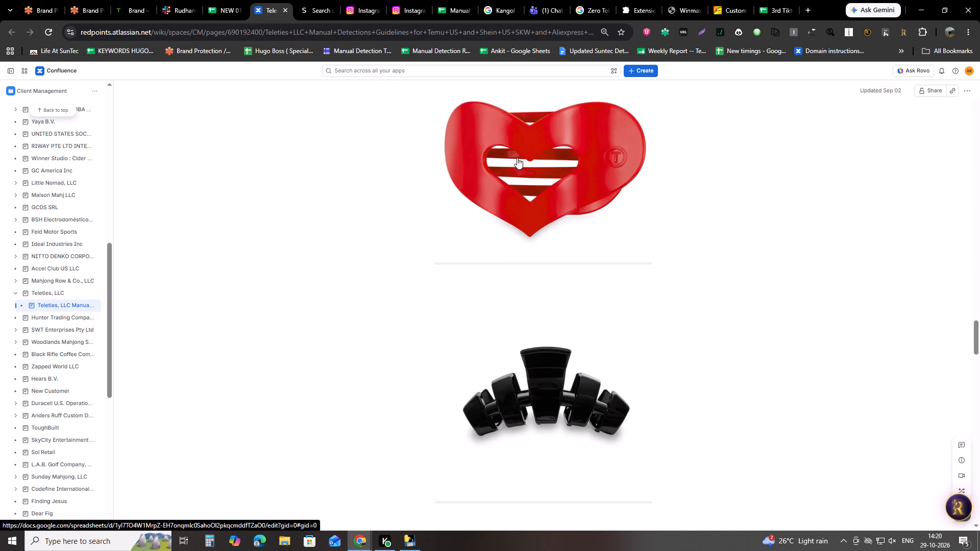
# Run an Alibaba image search with the red heart-shaped hair clip image from the Teleties guidelines page.
pyautogui.moveTo(517, 149); pyautogui.dragTo(533, 217)
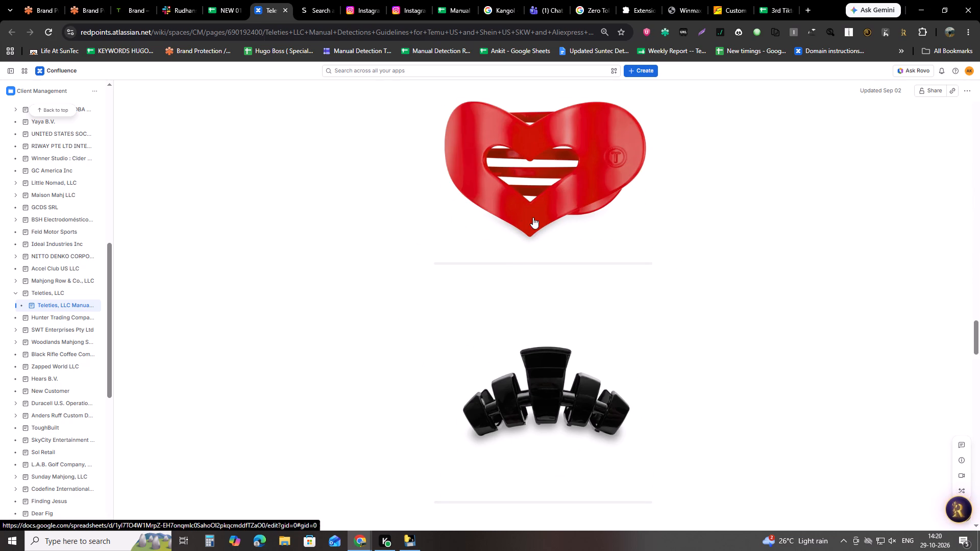
pyautogui.moveTo(533, 217); pyautogui.dragTo(524, 193)
pyautogui.scroll(-4, 534, 253)
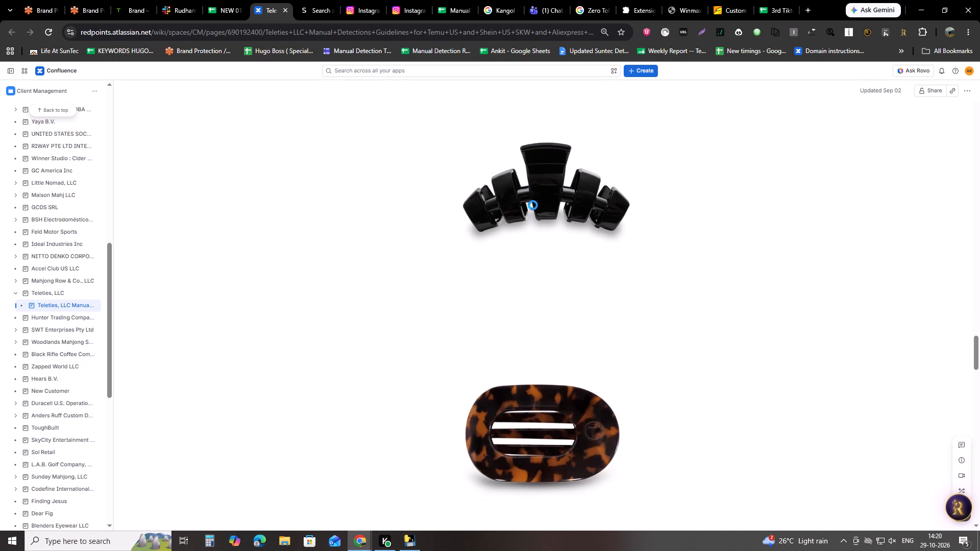
pyautogui.scroll(5, 532, 205)
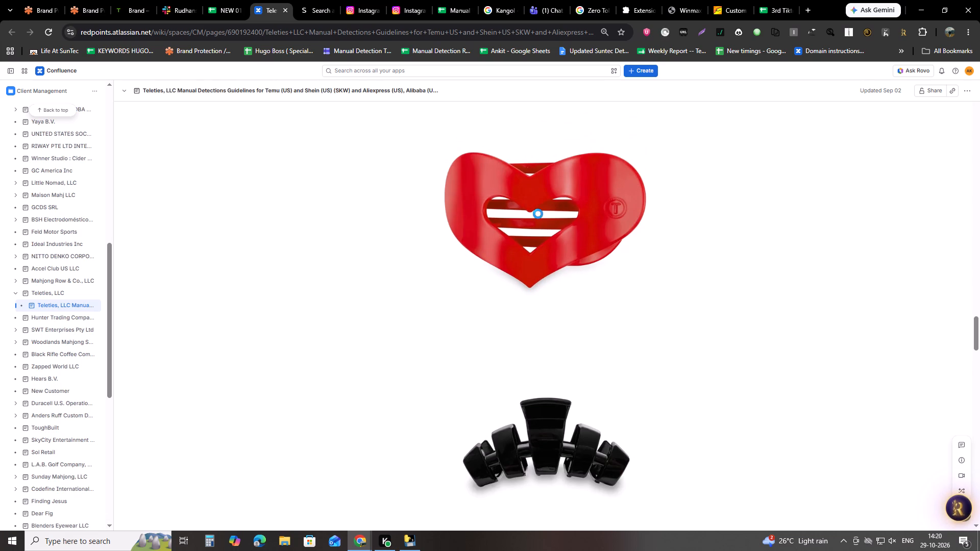
pyautogui.scroll(-2, 532, 282)
pyautogui.scroll(2, 533, 286)
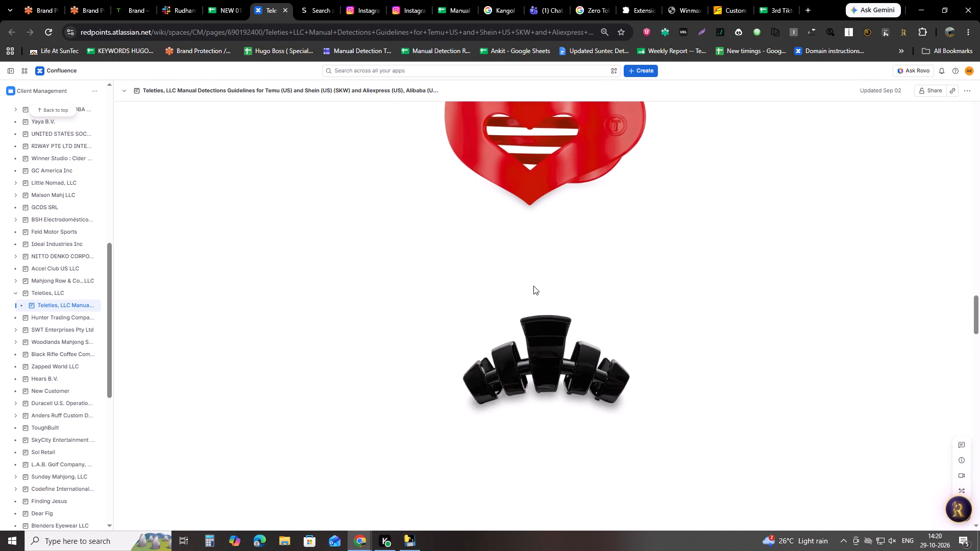
pyautogui.moveTo(530, 222); pyautogui.dragTo(636, 247)
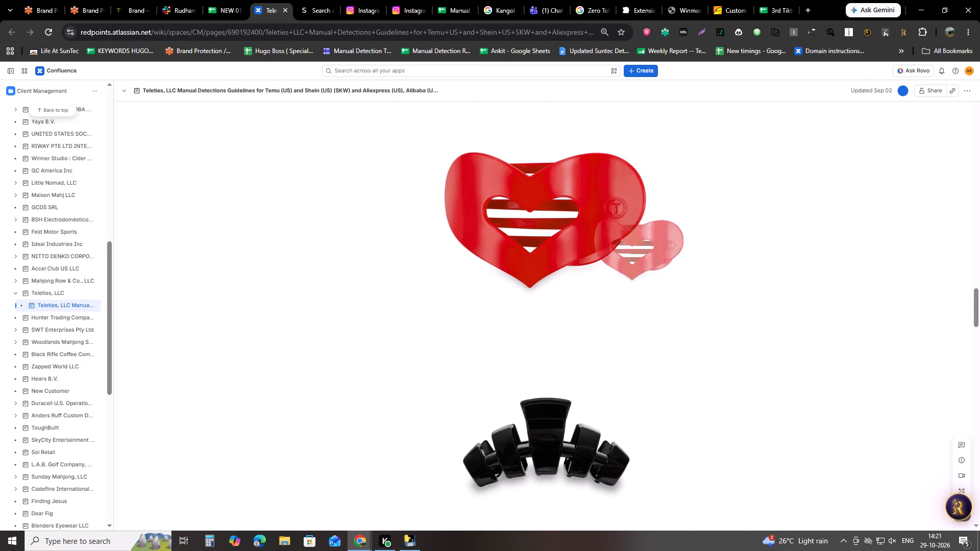
pyautogui.moveTo(636, 247); pyautogui.dragTo(575, 84)
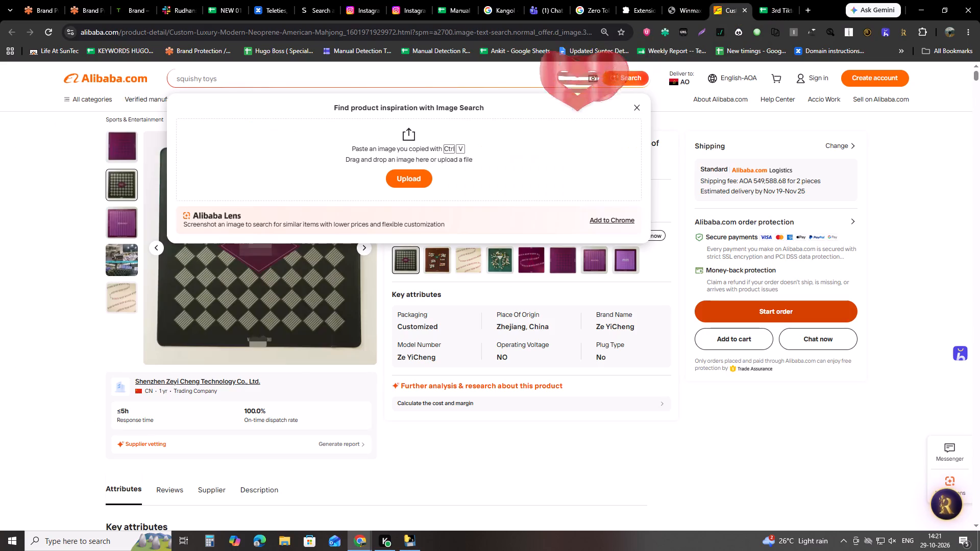
pyautogui.moveTo(575, 84); pyautogui.dragTo(419, 144)
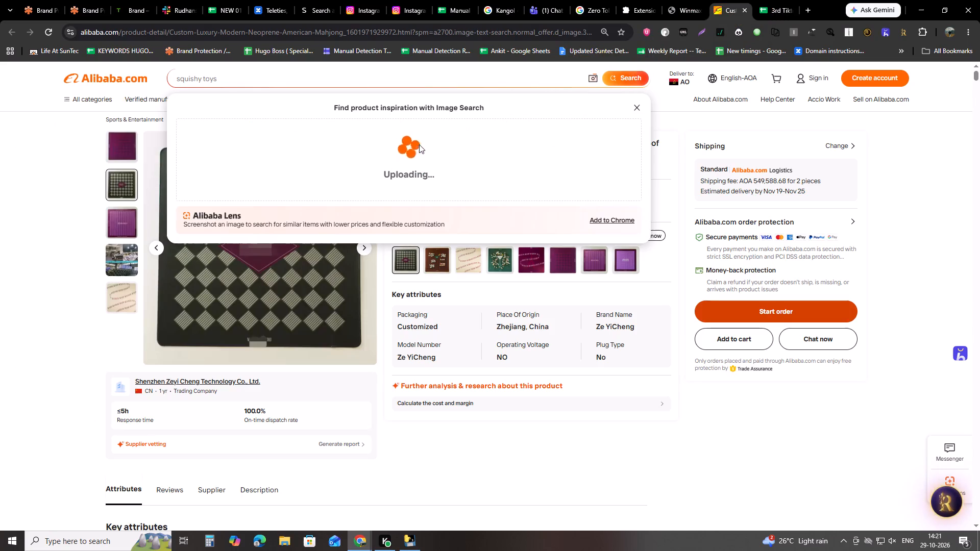
# Move the Alibaba results tab to the window holding the TikTok Shop IPPC tab, and close that TikTok tab.
pyautogui.rightClick(726, 0)
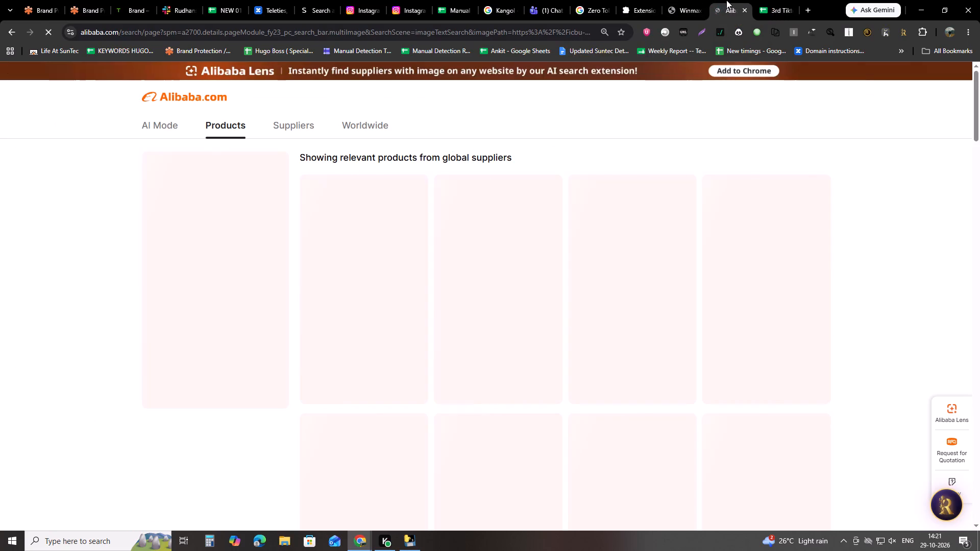
pyautogui.click(755, 54)
pyautogui.click(659, 75)
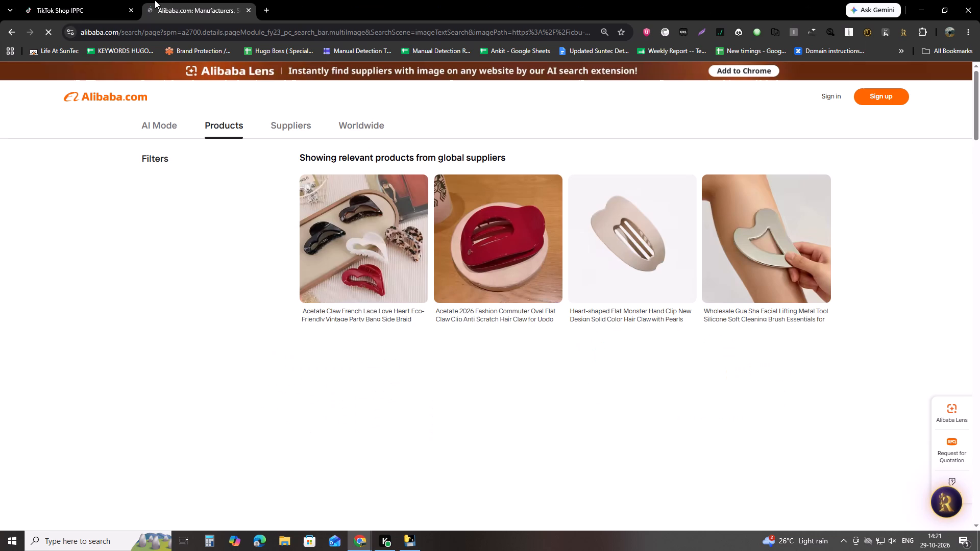
pyautogui.middleClick(73, 0)
# Look through the Alibaba image search results for products resembling the red heart-shaped Teleties clip.
pyautogui.scroll(-4, 485, 243)
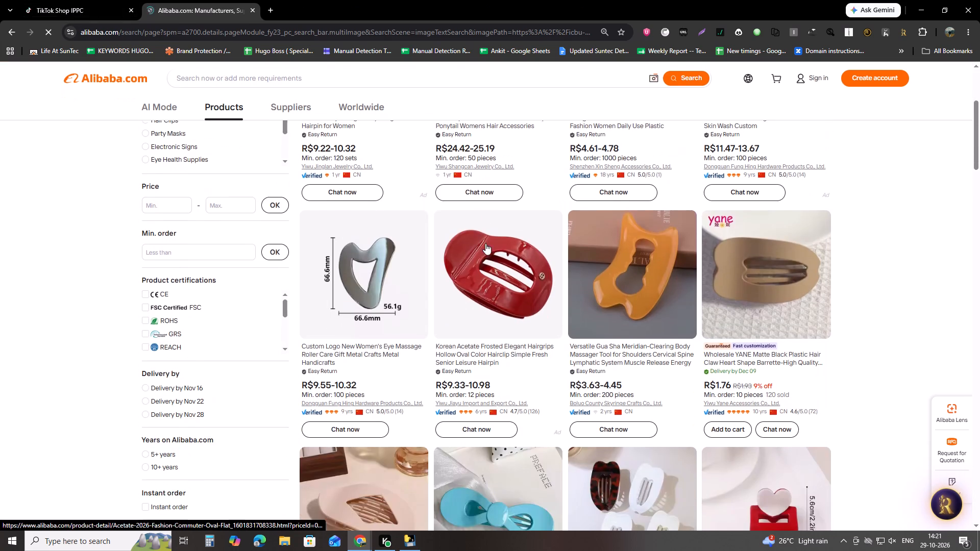
pyautogui.scroll(5, 311, 244)
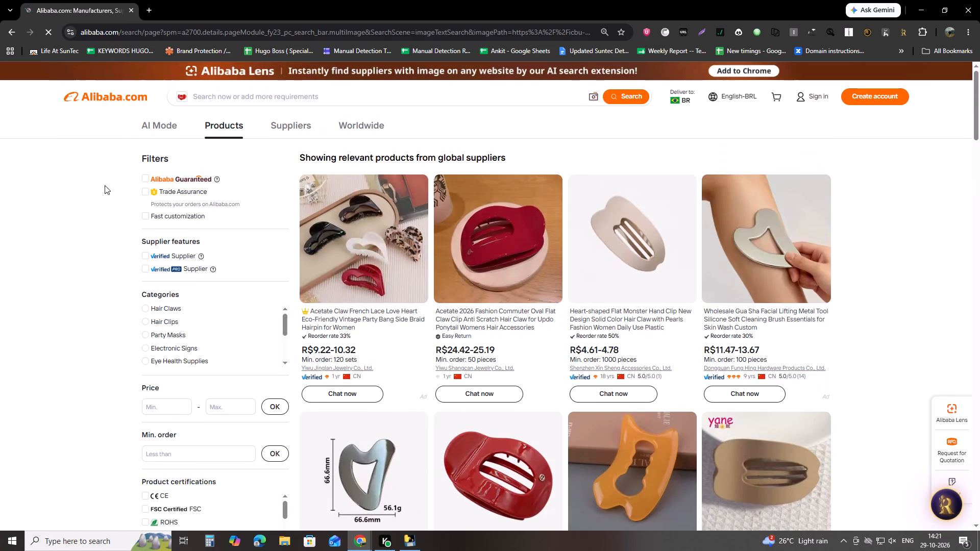
pyautogui.scroll(2, 64, 185)
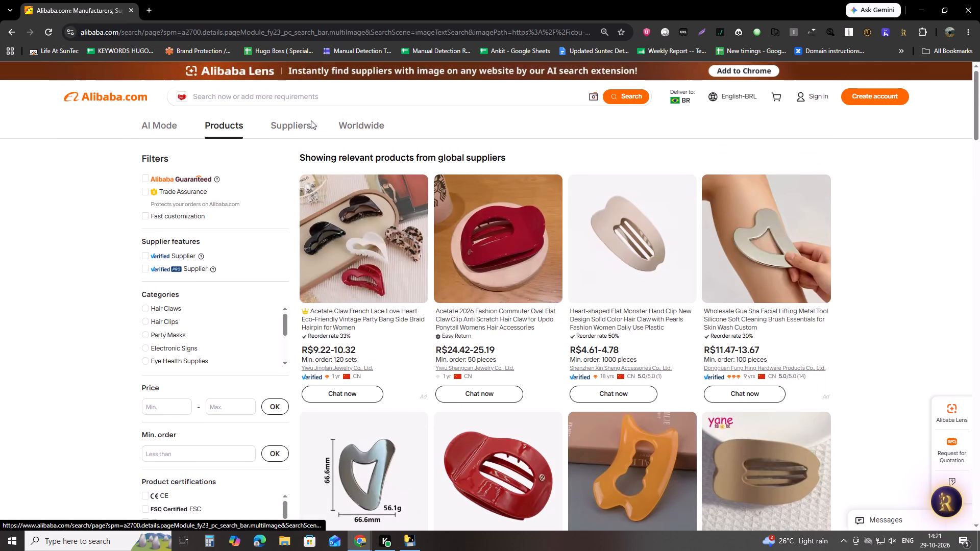
pyautogui.scroll(-13, 358, 259)
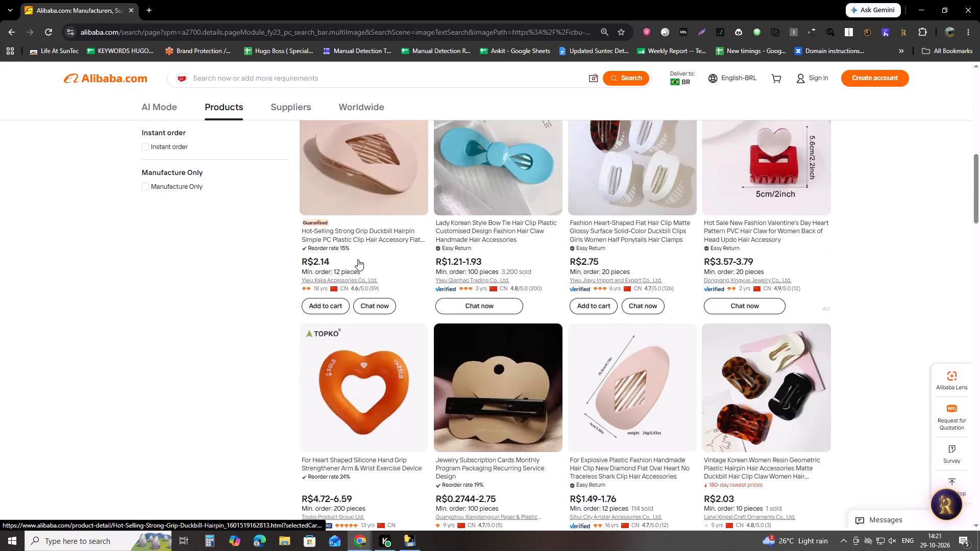
pyautogui.scroll(-9, 358, 259)
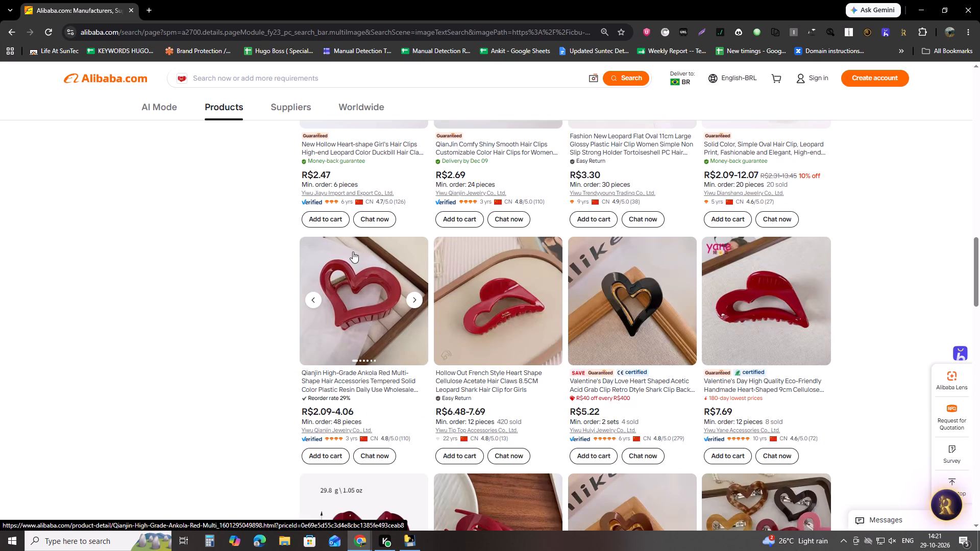
pyautogui.scroll(8, 357, 322)
pyautogui.scroll(7, 109, 320)
pyautogui.scroll(13, 177, 328)
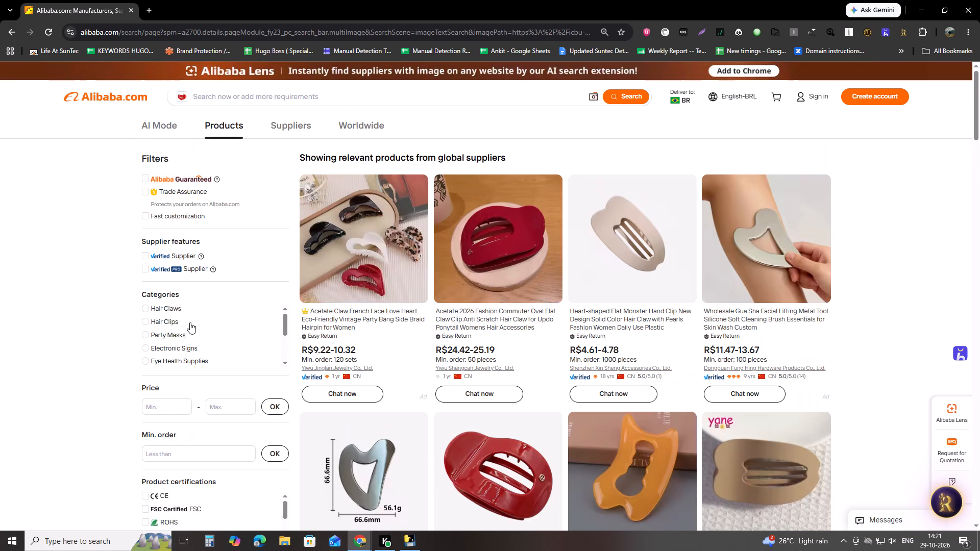
pyautogui.scroll(1, 190, 322)
pyautogui.click(218, 96)
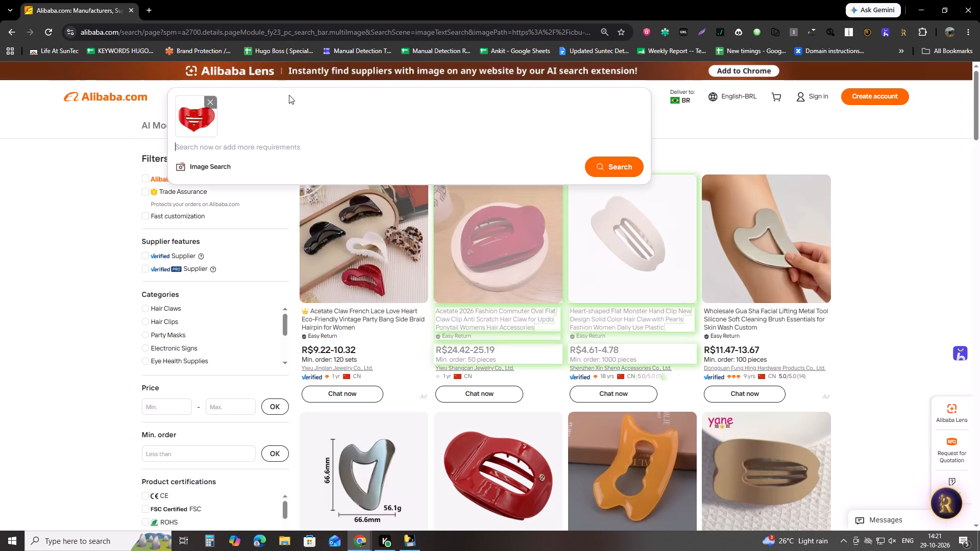
pyautogui.click(921, 198)
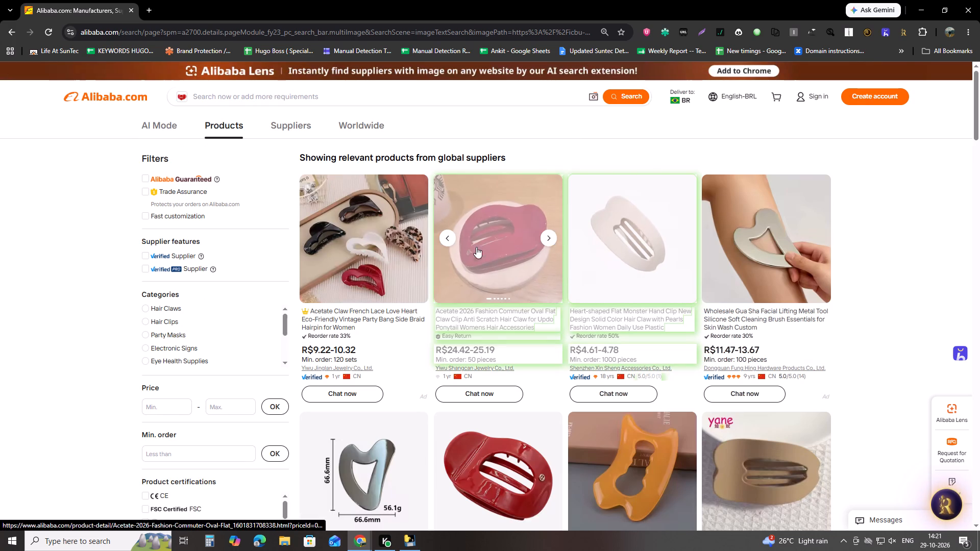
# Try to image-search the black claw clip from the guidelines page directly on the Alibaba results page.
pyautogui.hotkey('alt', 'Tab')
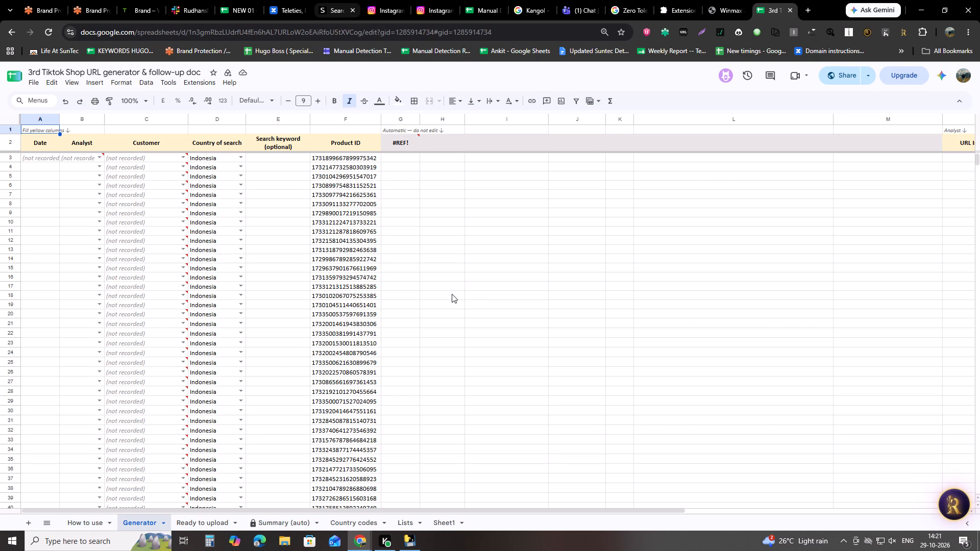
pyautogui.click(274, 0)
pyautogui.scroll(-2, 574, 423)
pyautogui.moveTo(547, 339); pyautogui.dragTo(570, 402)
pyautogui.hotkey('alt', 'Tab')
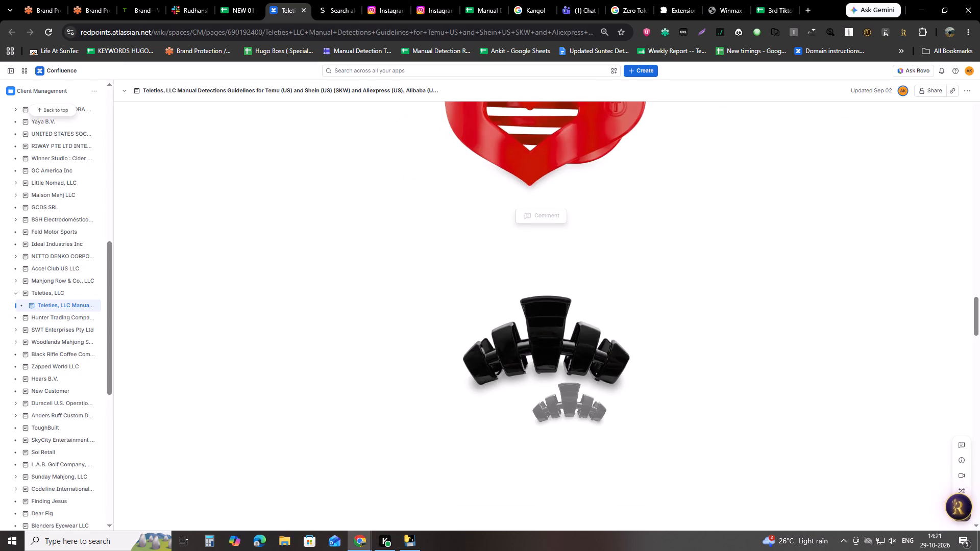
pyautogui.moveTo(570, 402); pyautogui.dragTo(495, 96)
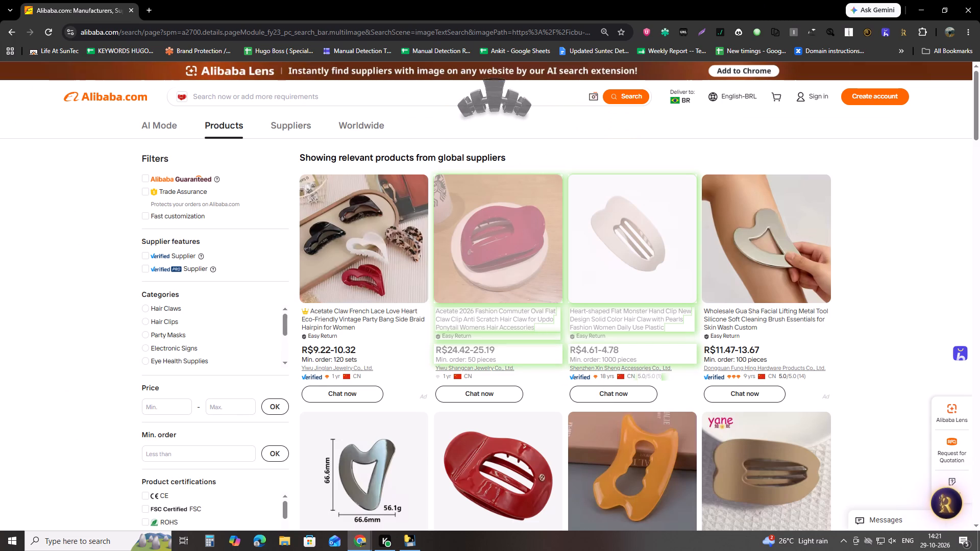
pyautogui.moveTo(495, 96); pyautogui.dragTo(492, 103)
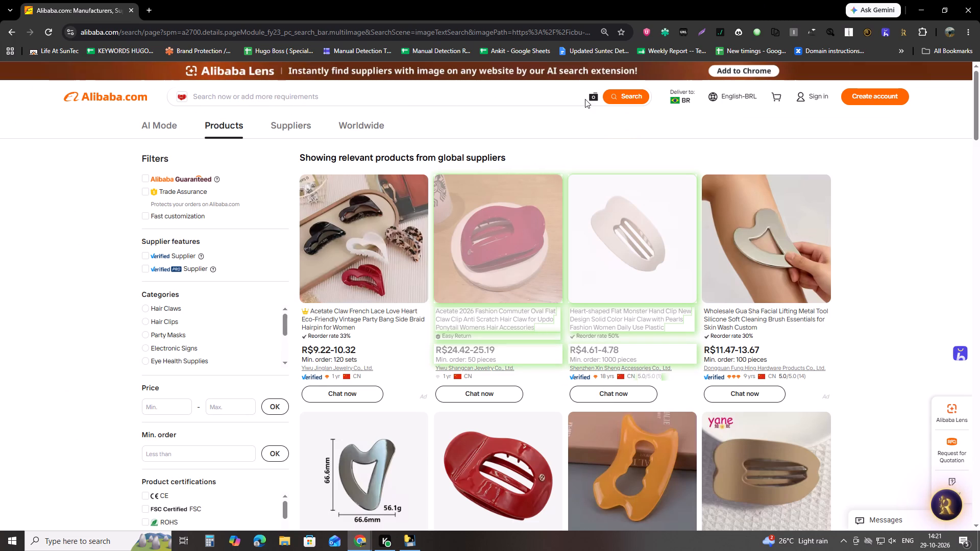
# Return to the Alibaba home page, closing the Chrome Web Store tab opened from the banner.
pyautogui.click(93, 80)
pyautogui.click(97, 98)
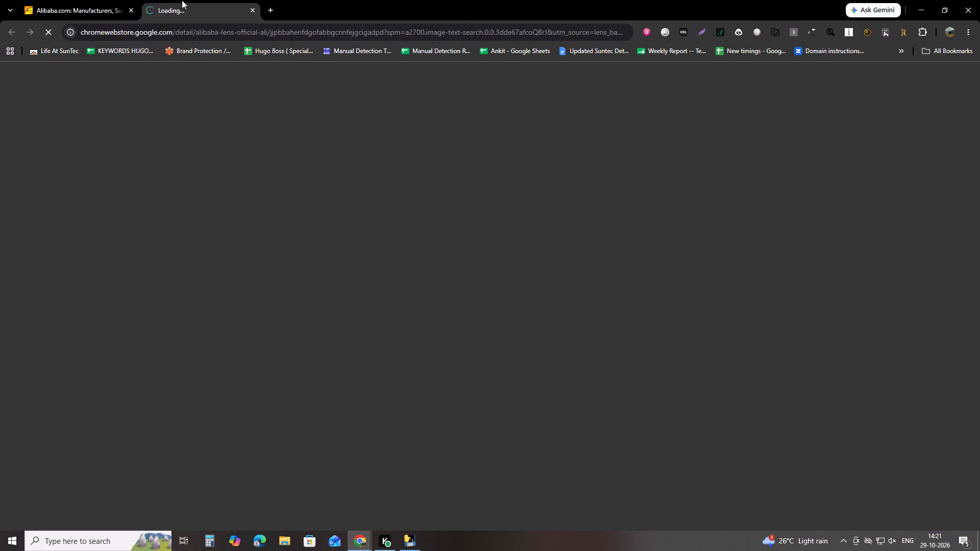
pyautogui.middleClick(182, 0)
pyautogui.click(103, 98)
# Run an image search from the Alibaba home page with the black claw clip image from the guidelines.
pyautogui.hotkey('alt', 'Tab')
pyautogui.moveTo(547, 344); pyautogui.dragTo(555, 169)
pyautogui.hotkey('alt', 'Tab')
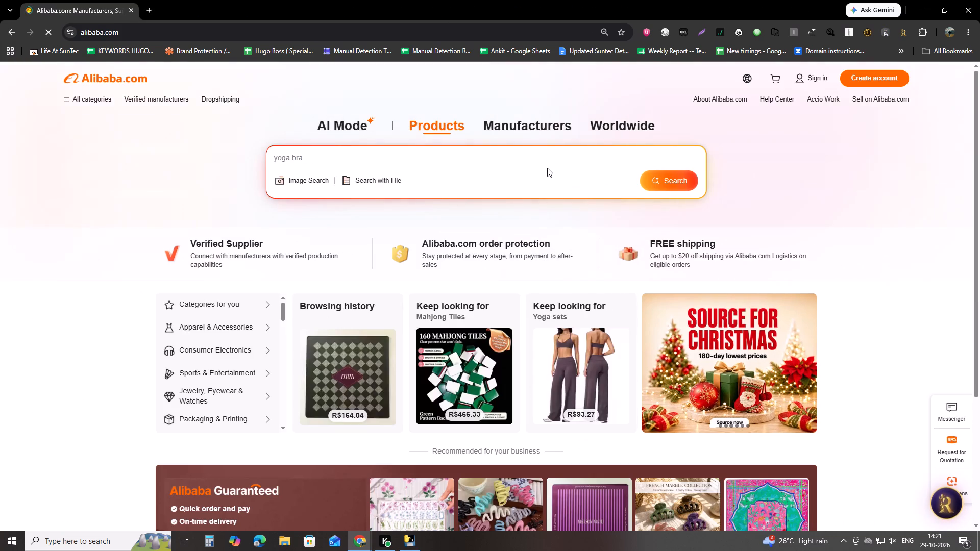
pyautogui.hotkey('alt', 'Tab')
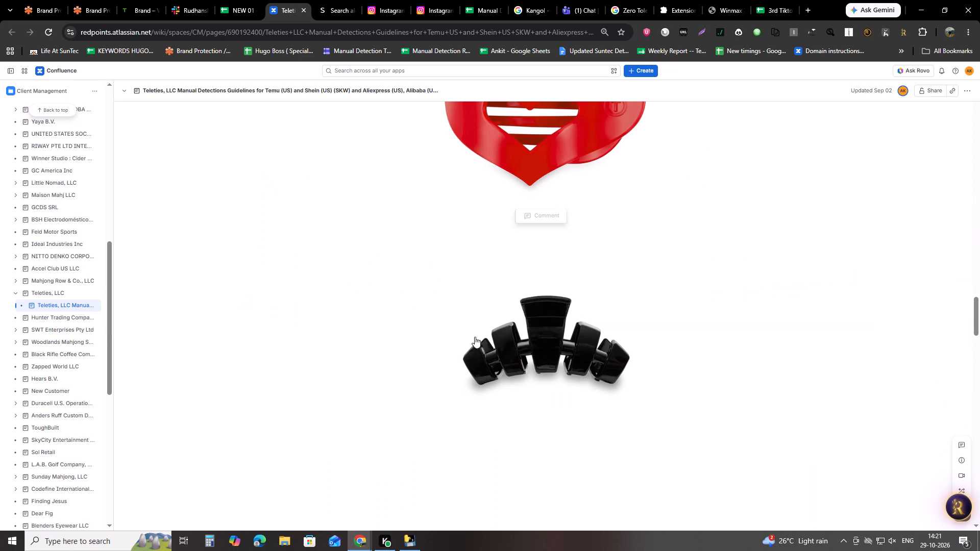
pyautogui.moveTo(502, 333); pyautogui.dragTo(399, 166)
pyautogui.hotkey('alt', 'Tab')
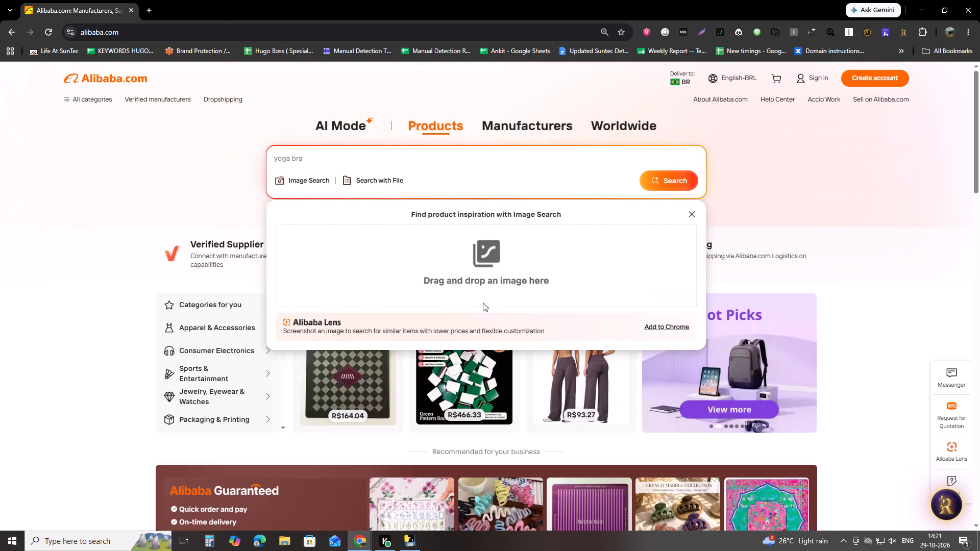
pyautogui.hotkey('alt', 'Tab')
pyautogui.moveTo(516, 331); pyautogui.dragTo(497, 258)
pyautogui.hotkey('alt', 'Tab')
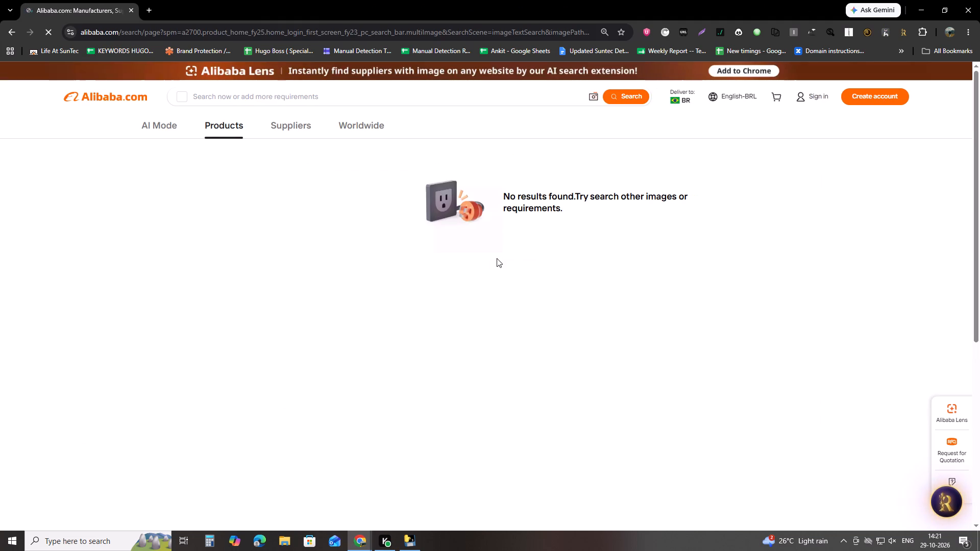
# Set Alibaba's delivery location to United States and save it.
pyautogui.click(688, 109)
pyautogui.click(684, 99)
pyautogui.click(655, 201)
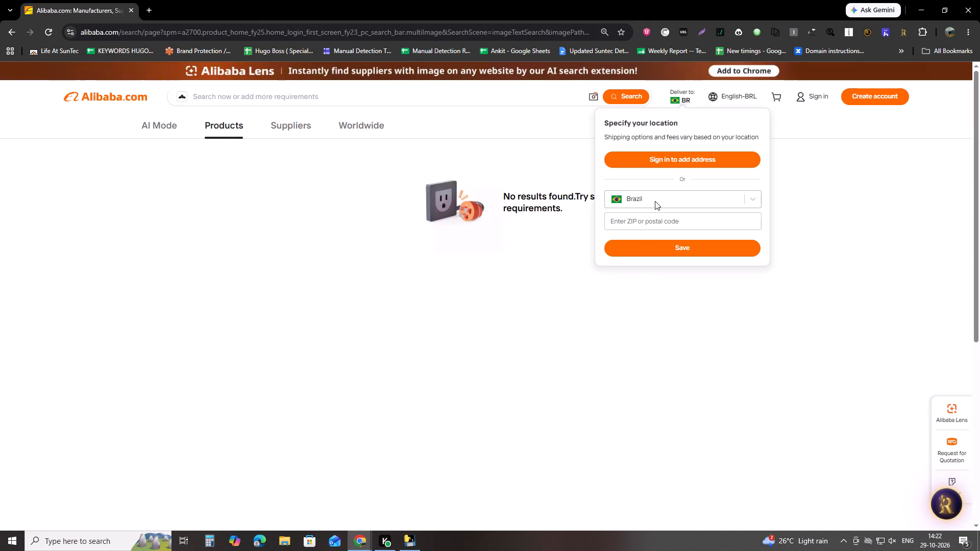
pyautogui.press('u')
pyautogui.press('s')
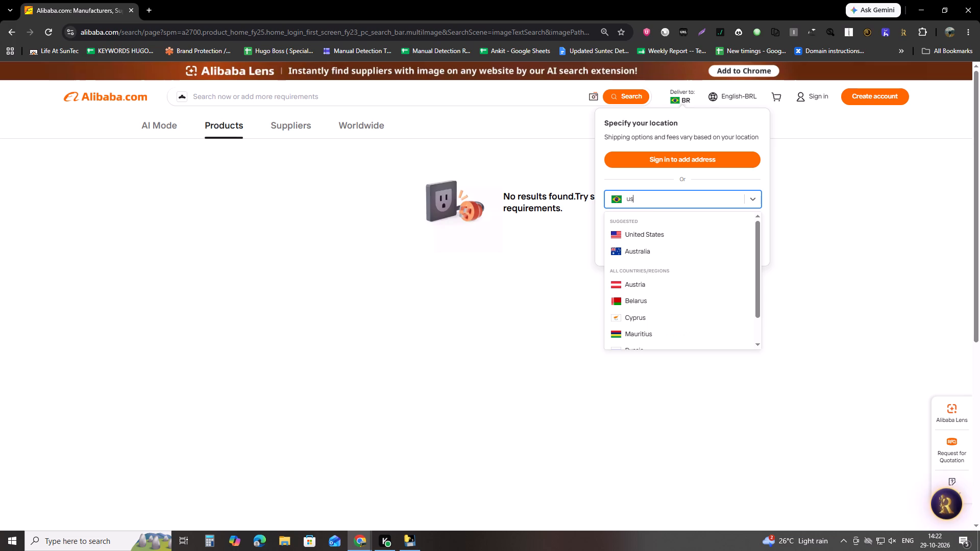
pyautogui.click(643, 231)
pyautogui.click(641, 244)
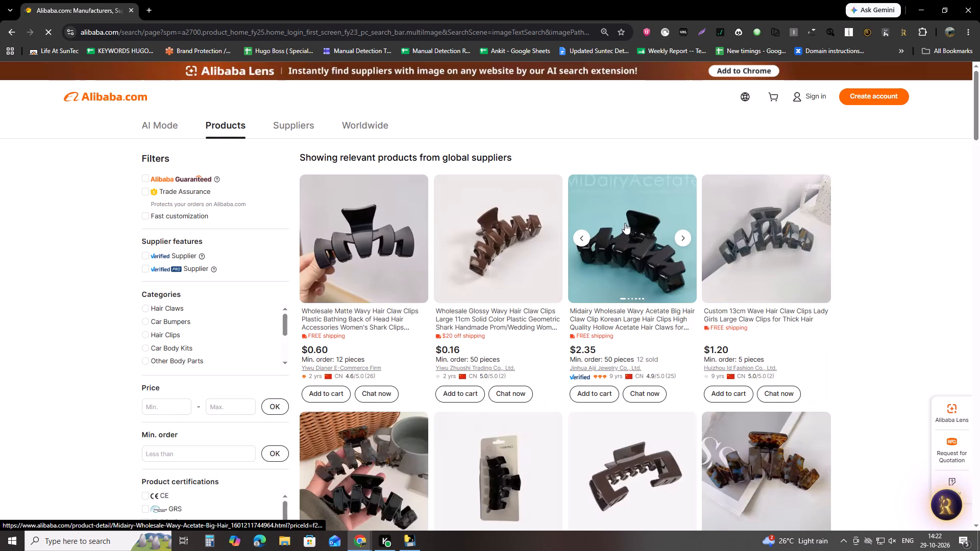
# Open the CHUJIAN oversize braided acetate hair claw clip listing from the black claw clip results and examine its photos.
pyautogui.scroll(-3, 586, 288)
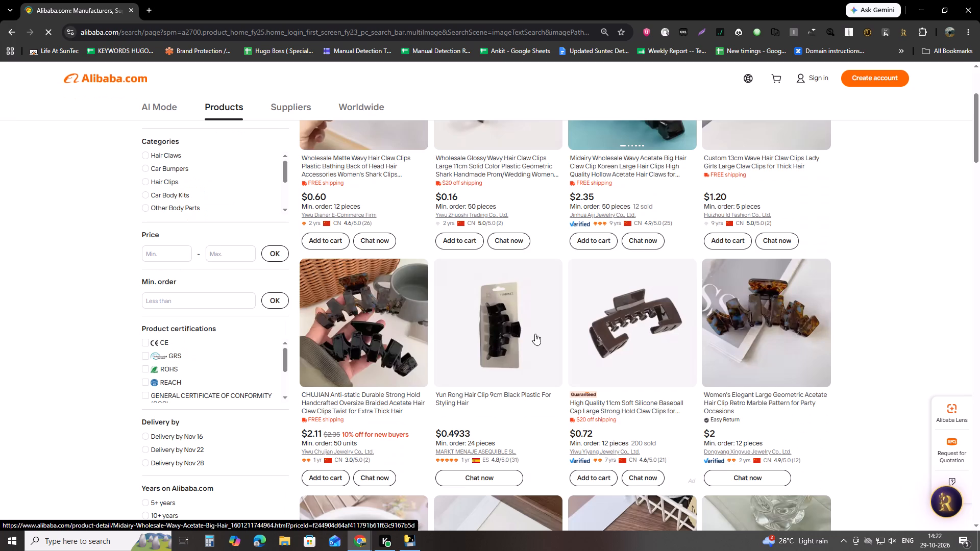
pyautogui.scroll(-3, 392, 338)
pyautogui.keyDown('ctrl'); pyautogui.click(390, 214); pyautogui.keyUp('ctrl')
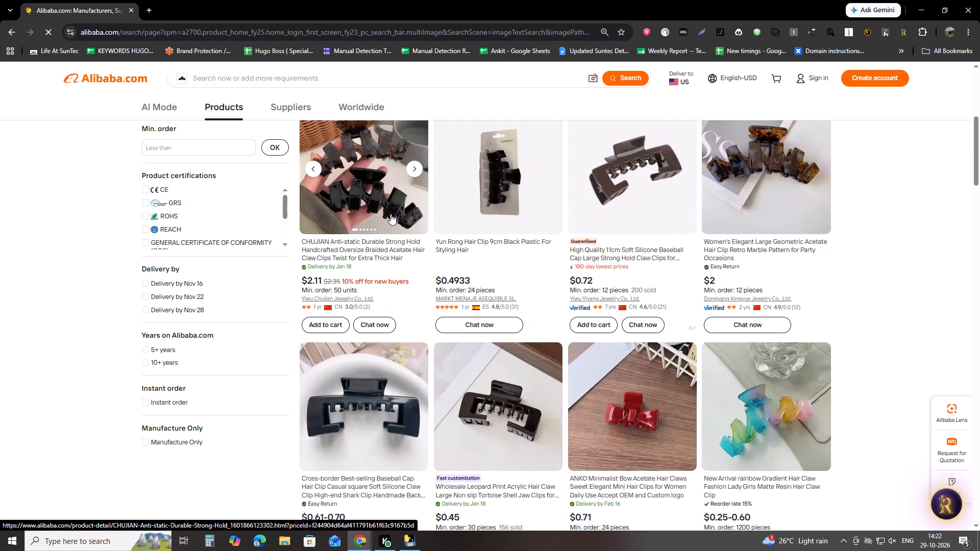
pyautogui.click(185, 0)
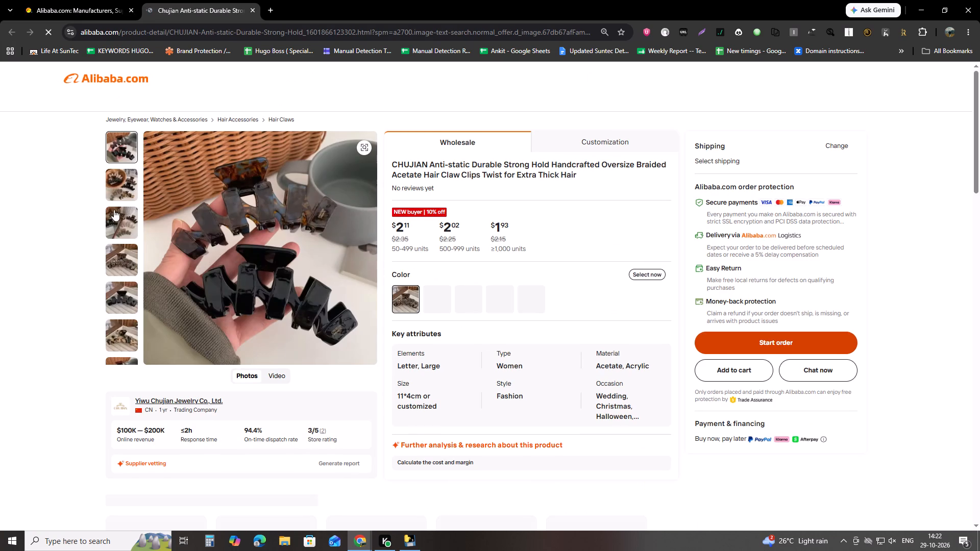
pyautogui.click(115, 196)
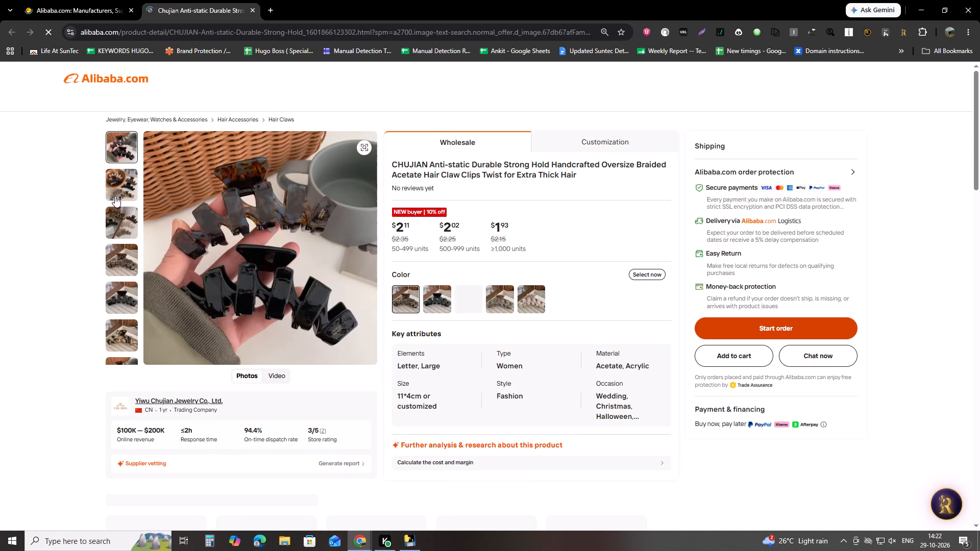